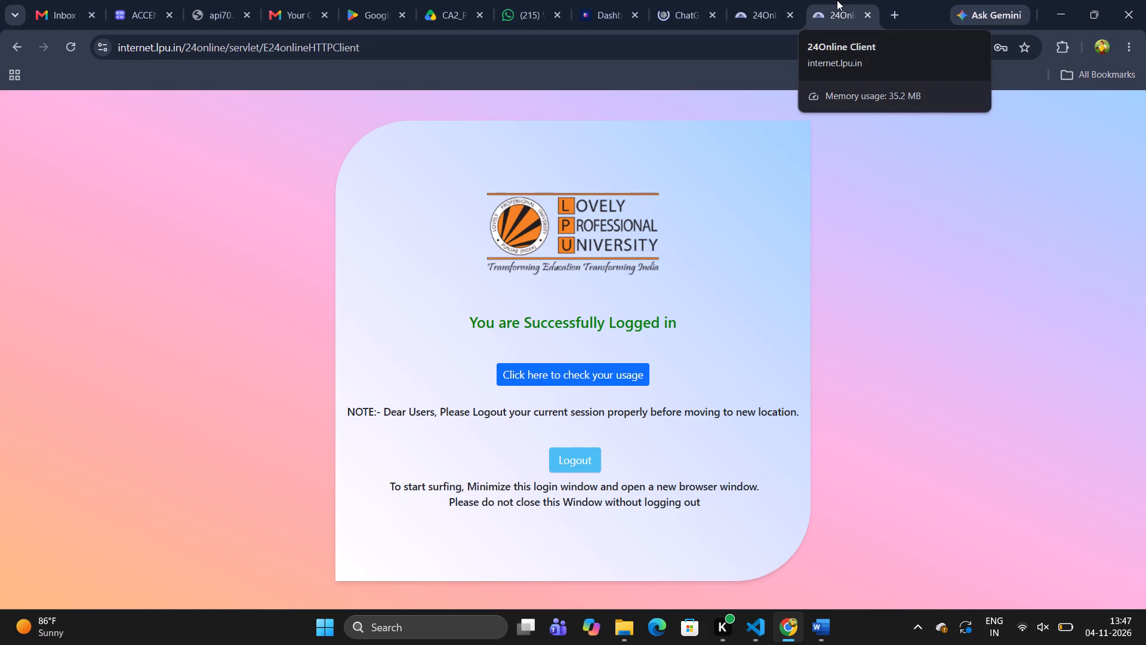
Search the installed apps for "of" and open Microsoft Office Project 2007.
click(334, 634)
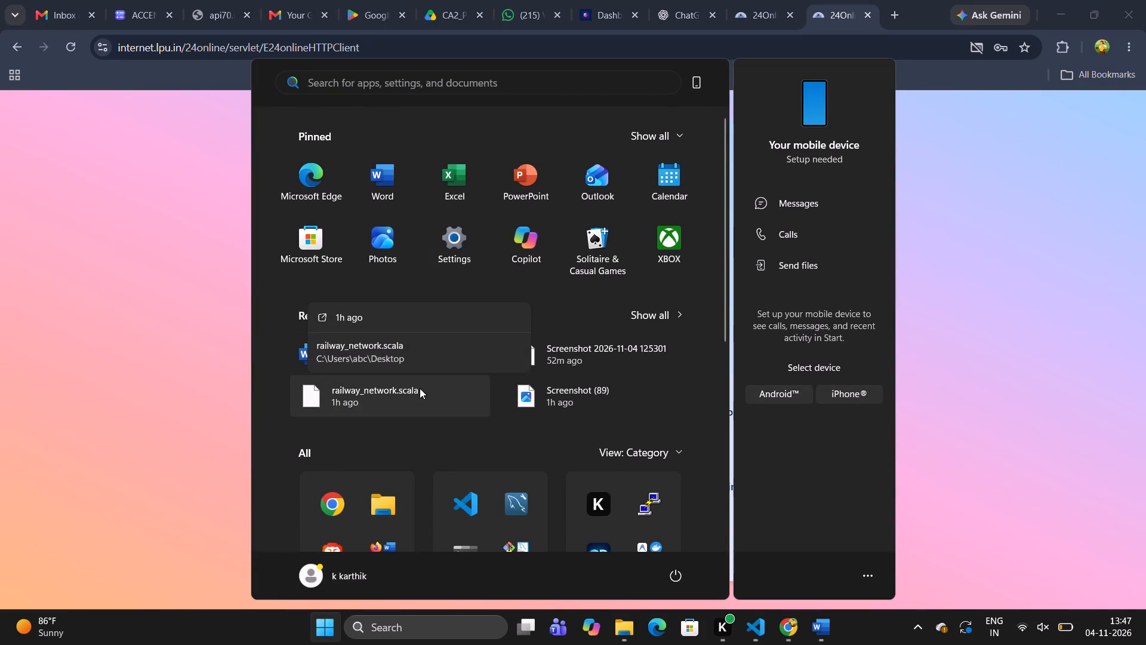
text(of)
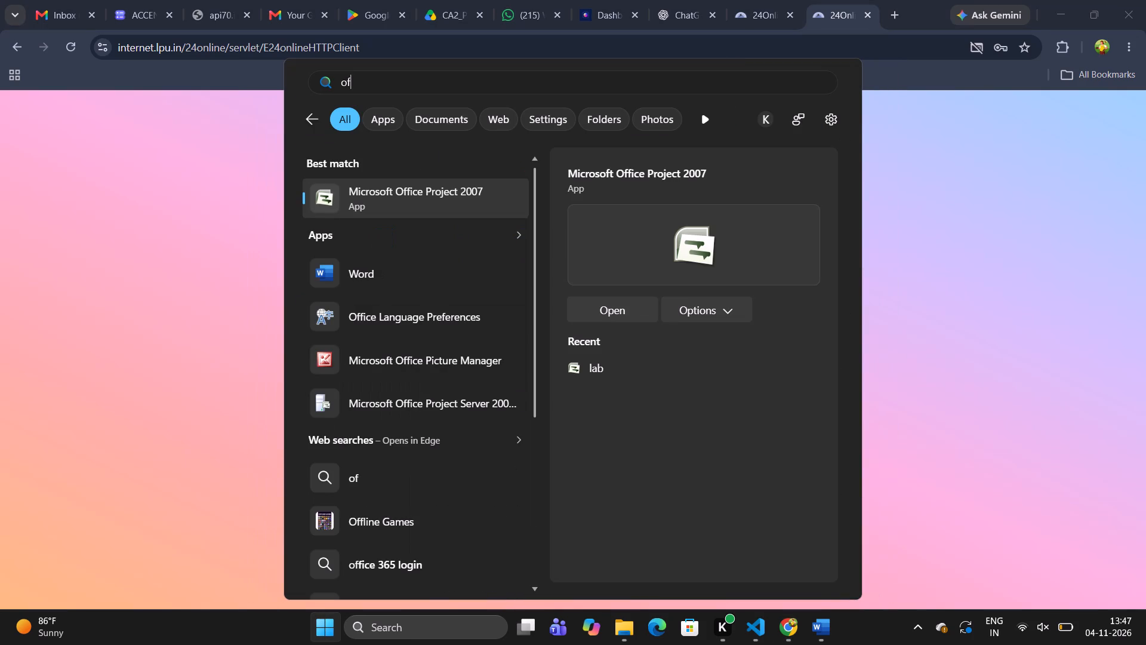
key(Return)
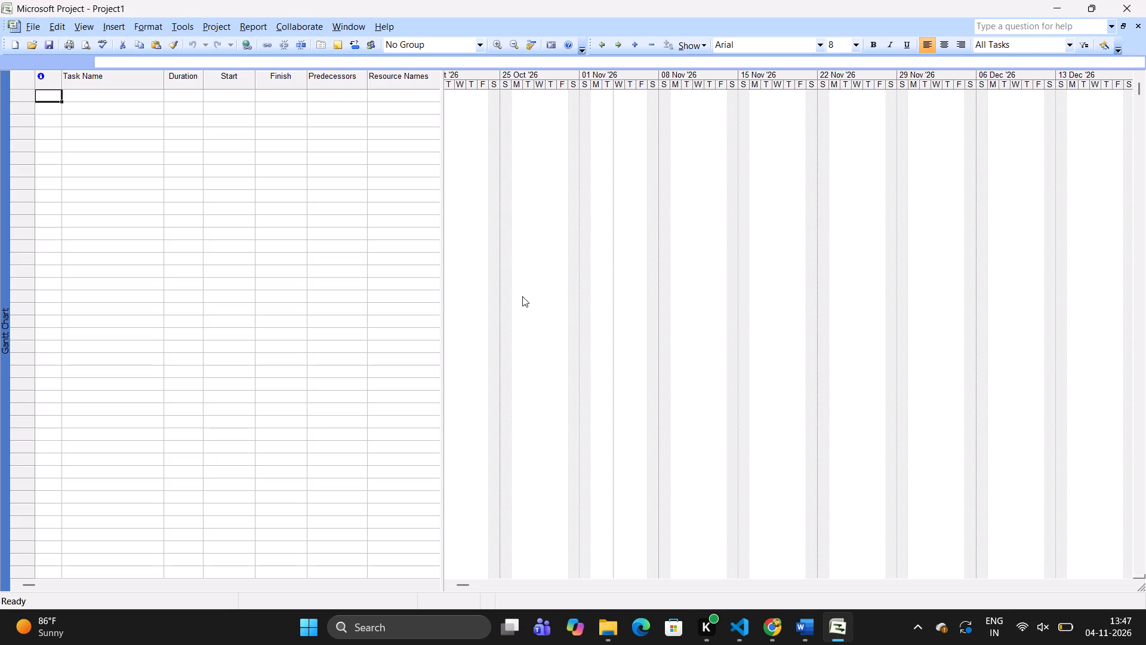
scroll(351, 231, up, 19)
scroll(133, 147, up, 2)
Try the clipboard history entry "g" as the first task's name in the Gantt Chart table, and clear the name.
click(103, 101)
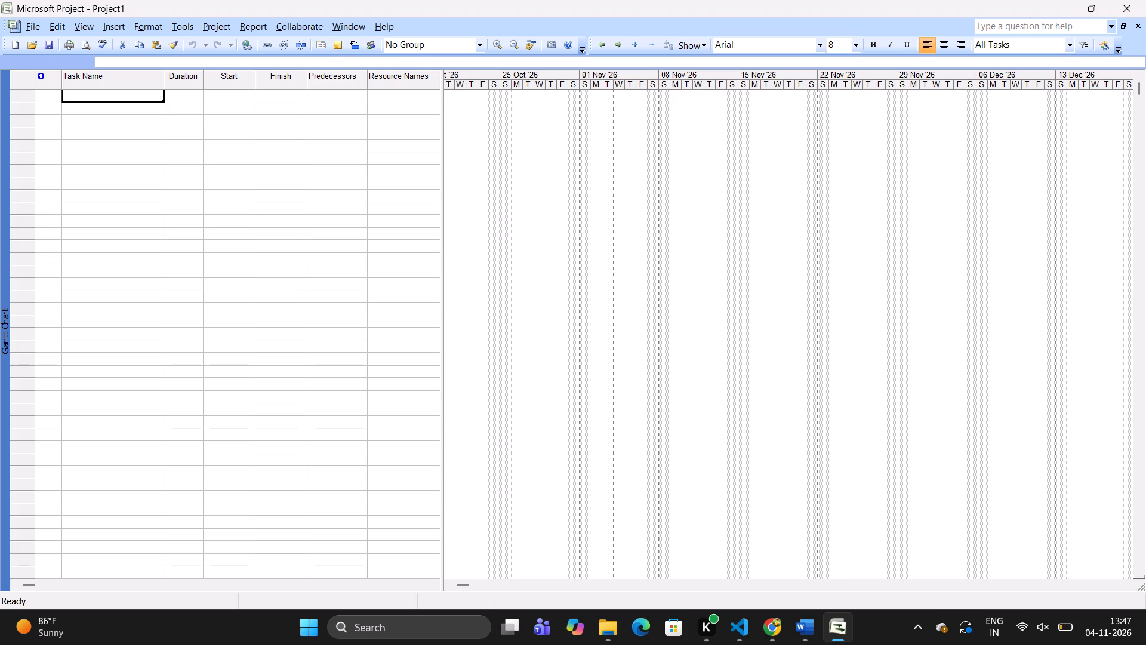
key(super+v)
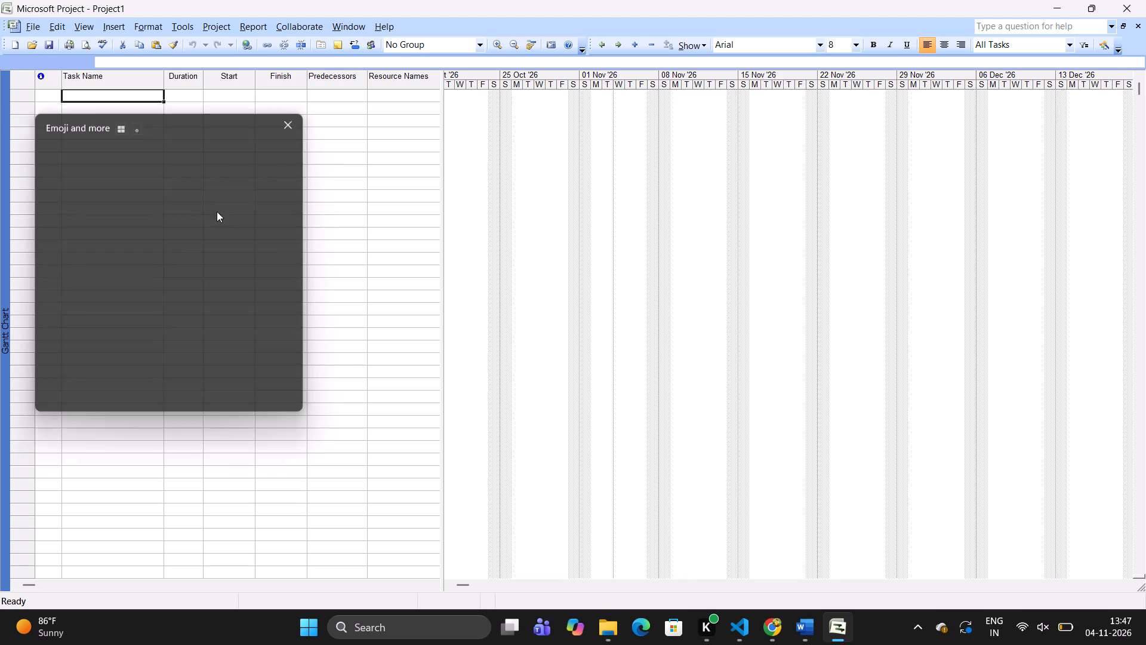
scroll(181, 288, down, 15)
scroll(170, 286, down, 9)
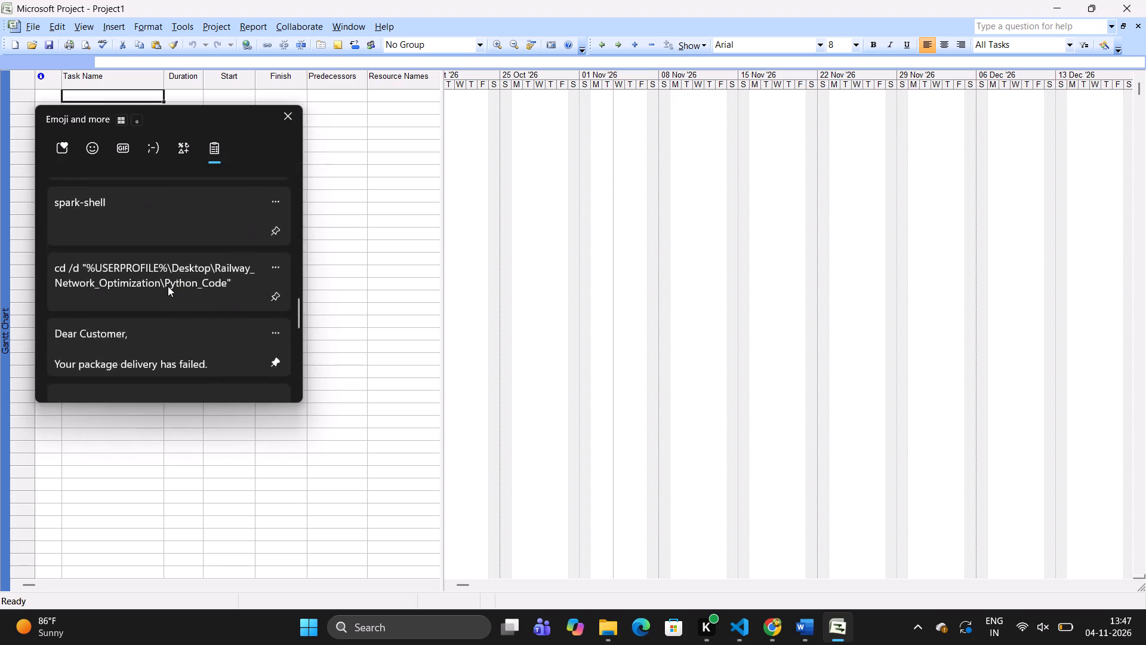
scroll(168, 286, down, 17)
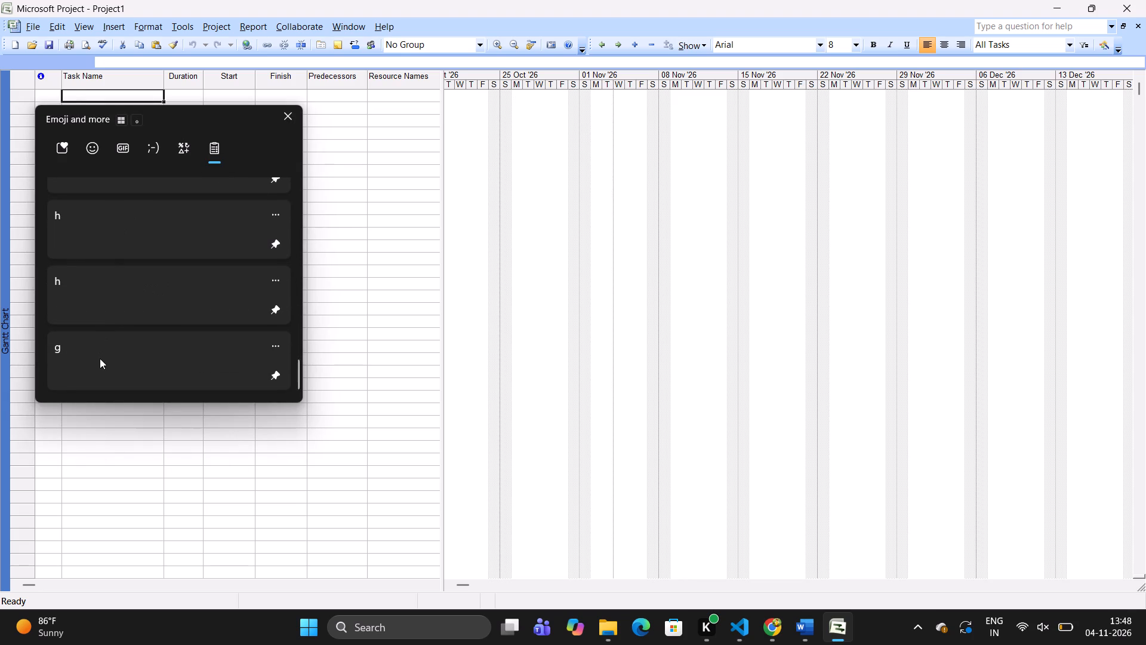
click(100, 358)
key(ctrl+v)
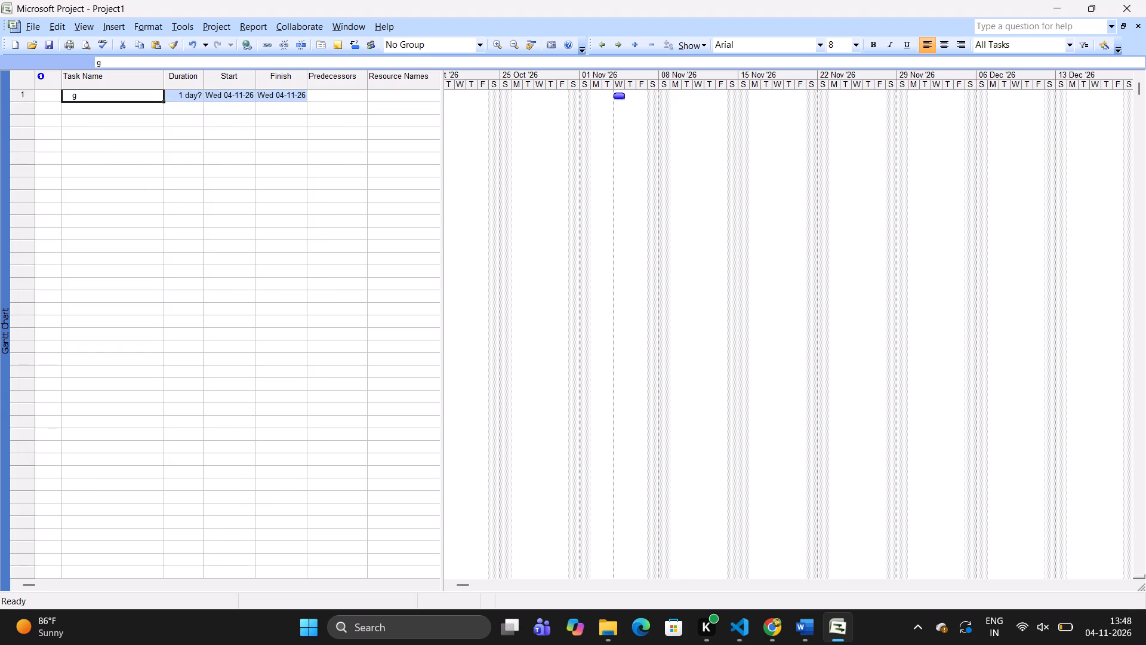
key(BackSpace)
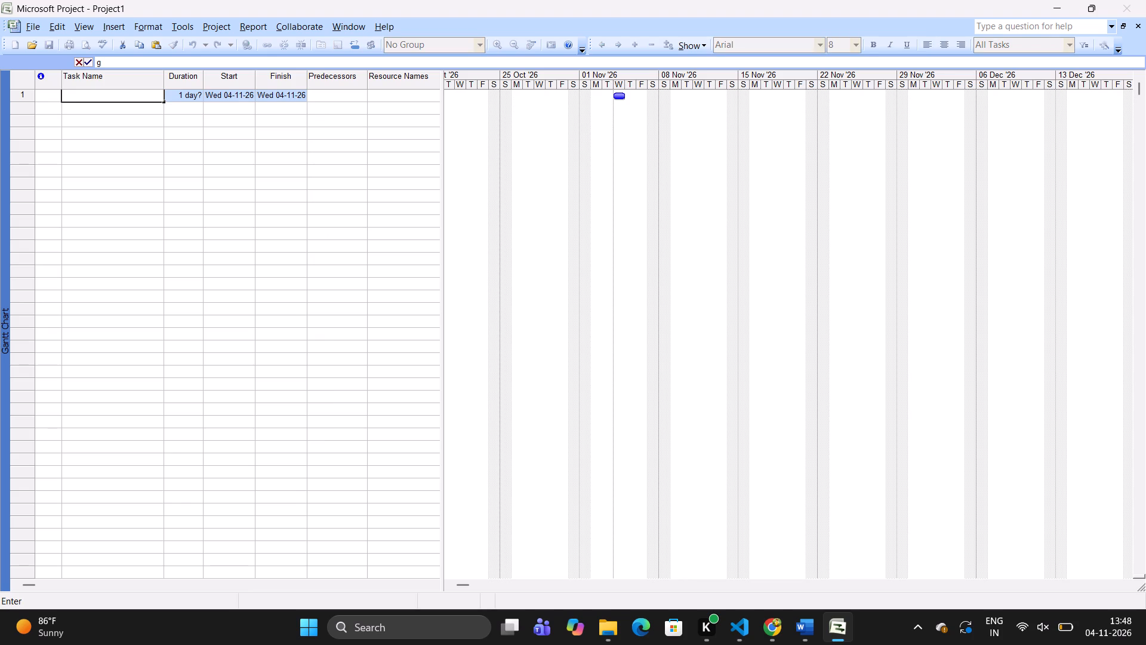
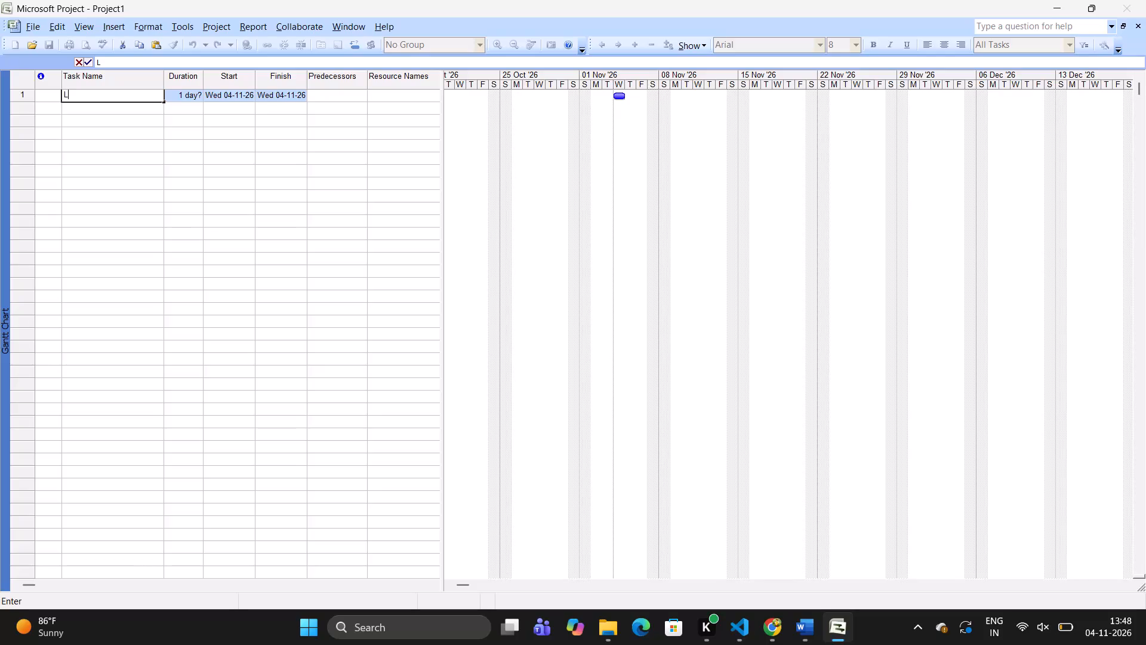
Name the first task in the Gantt Chart table "Login Module".
key(o)
key(slash)
key(BackSpace)
key(ctrl+v)
text(in)
key(space)
key(shift+m)
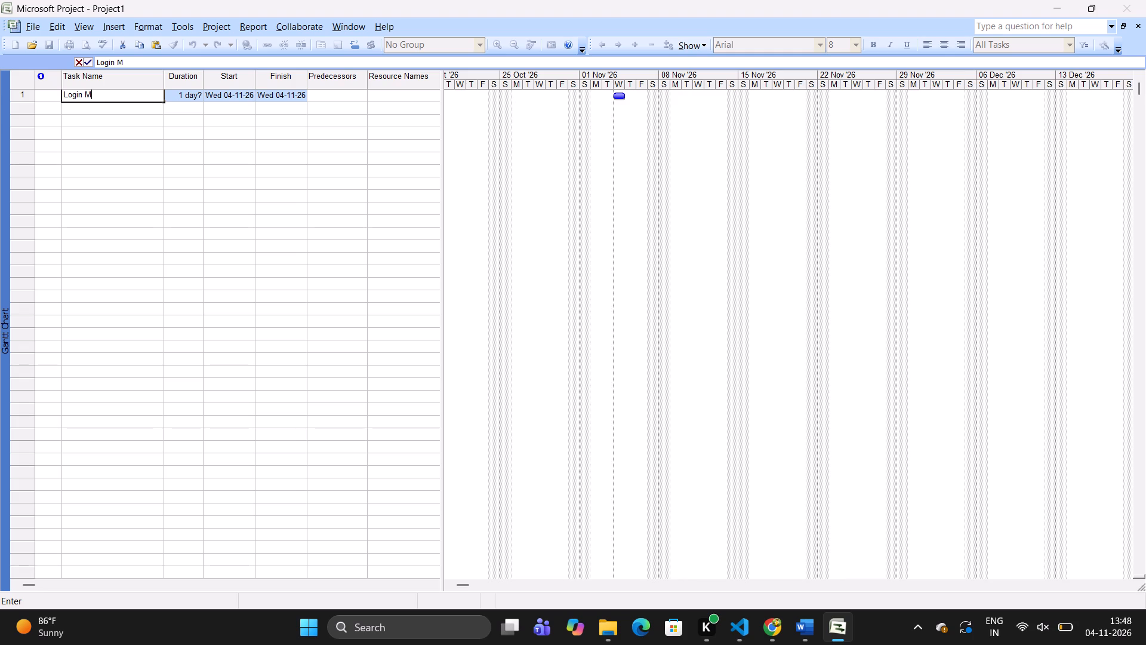
key(o)
text(dul)
key(e)
key(Return)
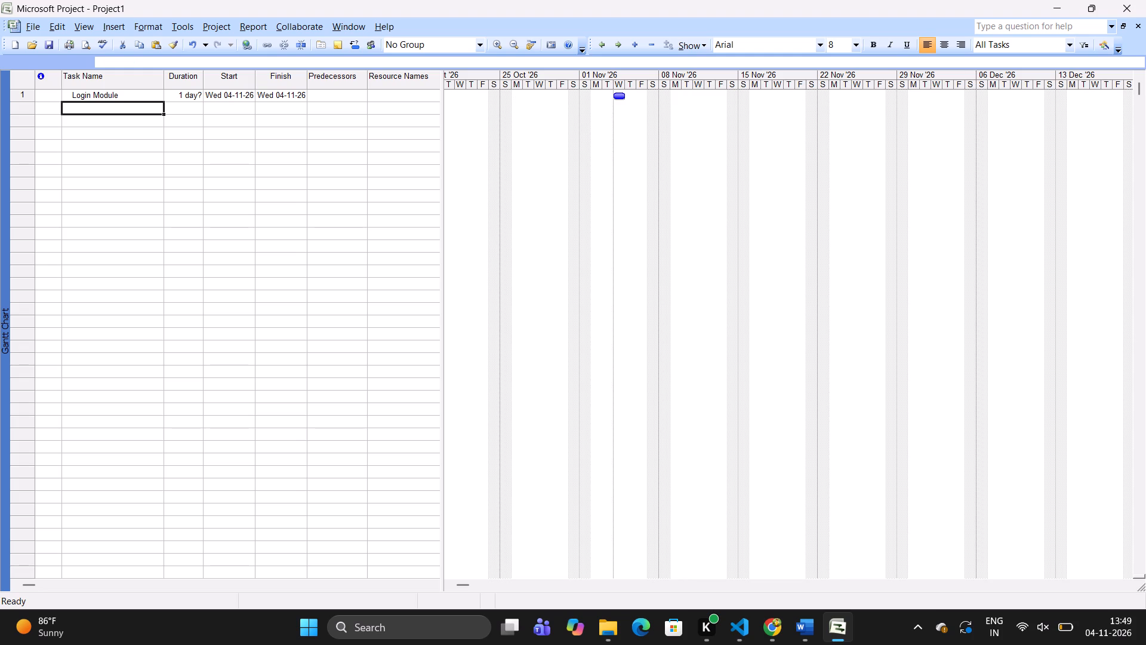
Add a second task named "Registration Module" directly below Login Module.
key(Return)
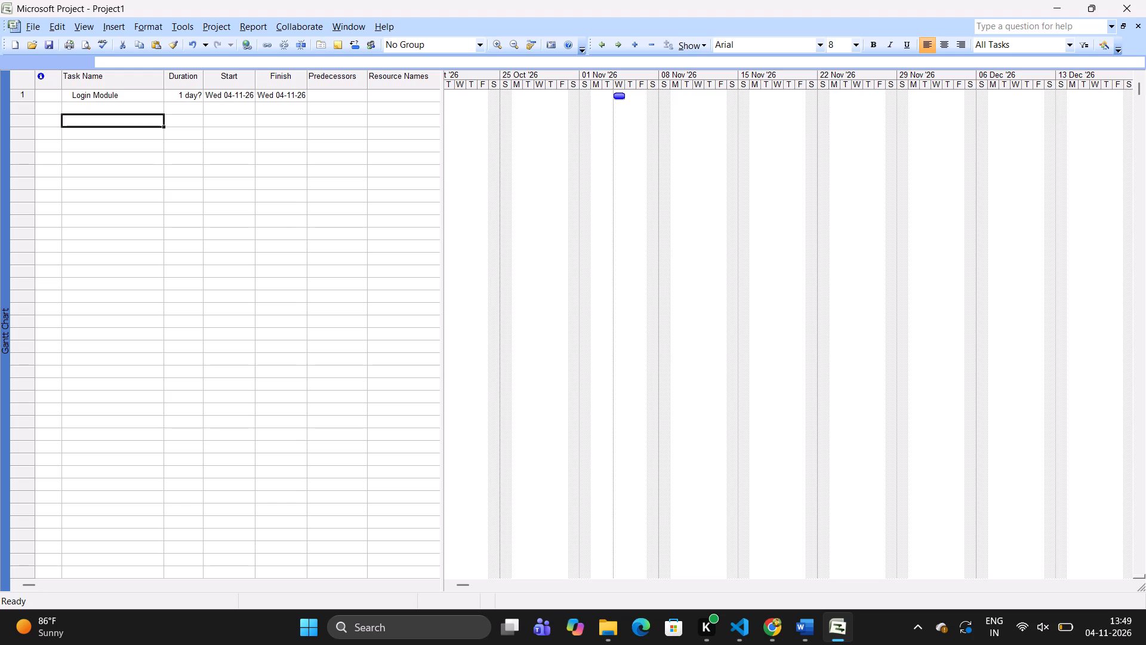
click(84, 106)
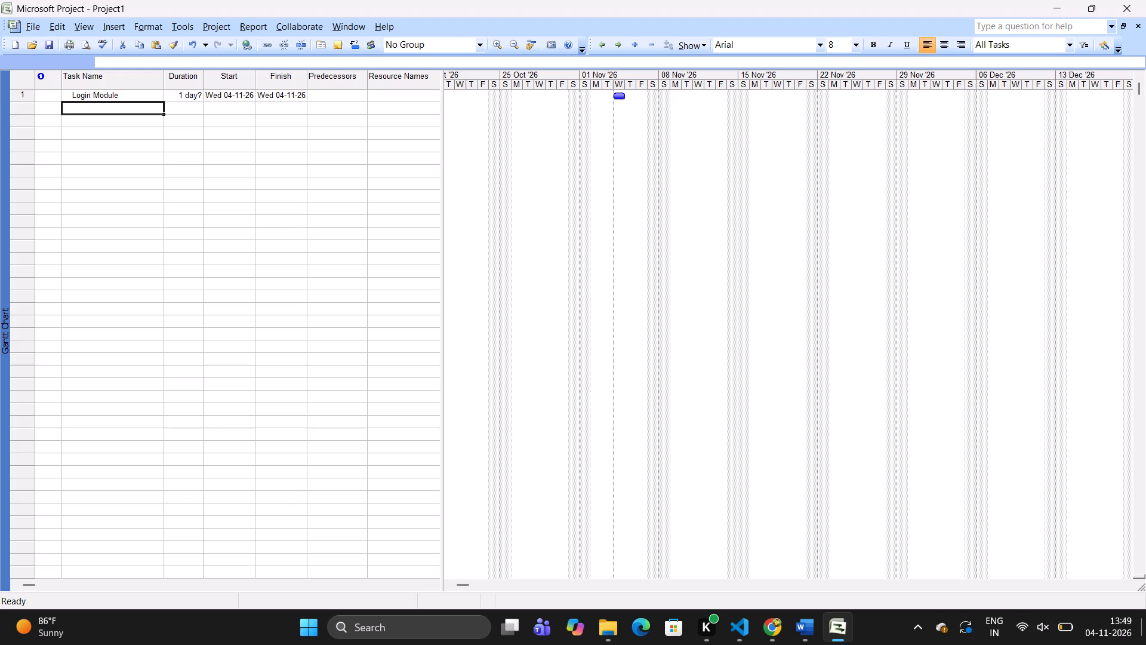
text(ER)
key(shift+BackSpace)
key(BackSpace)
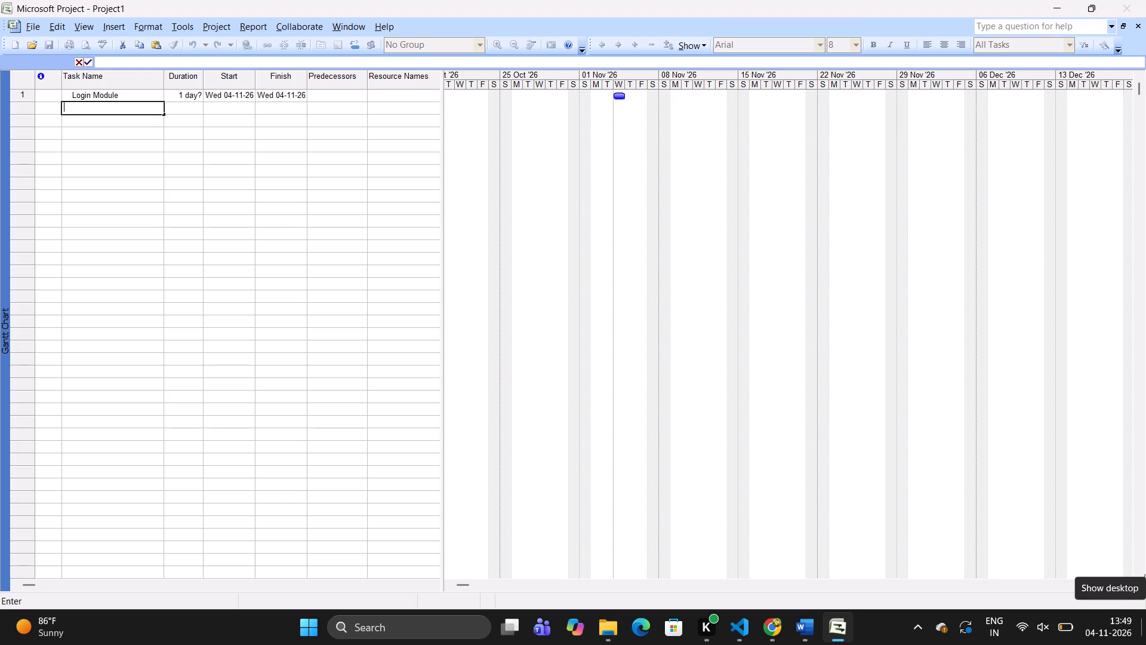
text(Re)
key(ctrl+v)
text(istrati)
key(o)
key(n)
key(space)
text(Ma)
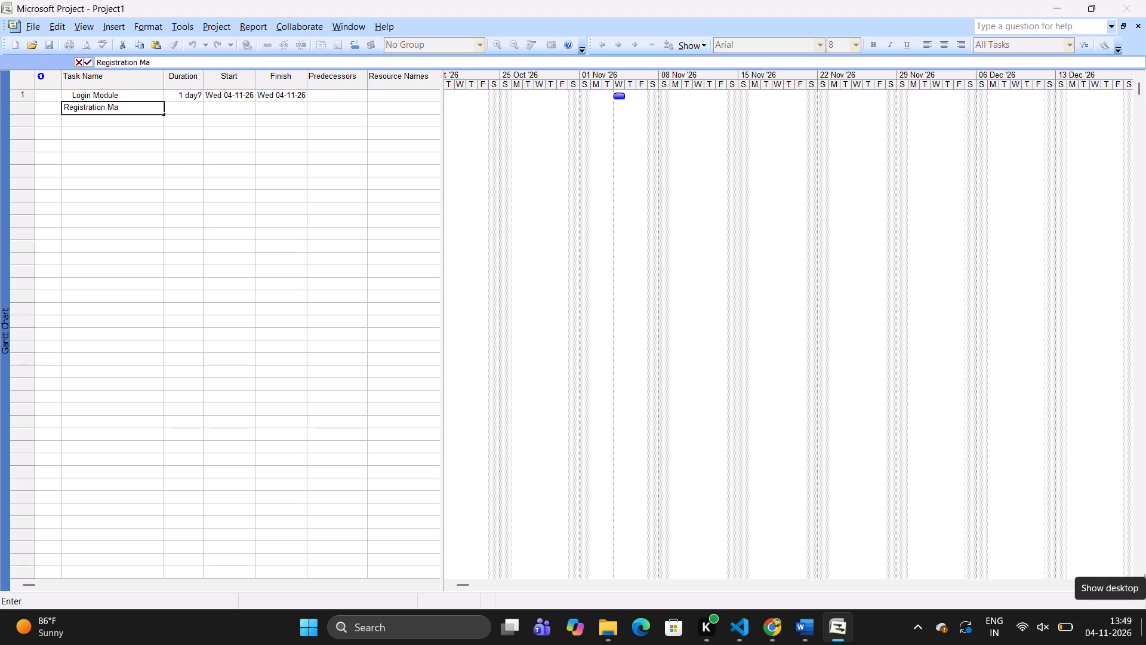
key(BackSpace)
text(odule)
key(Return)
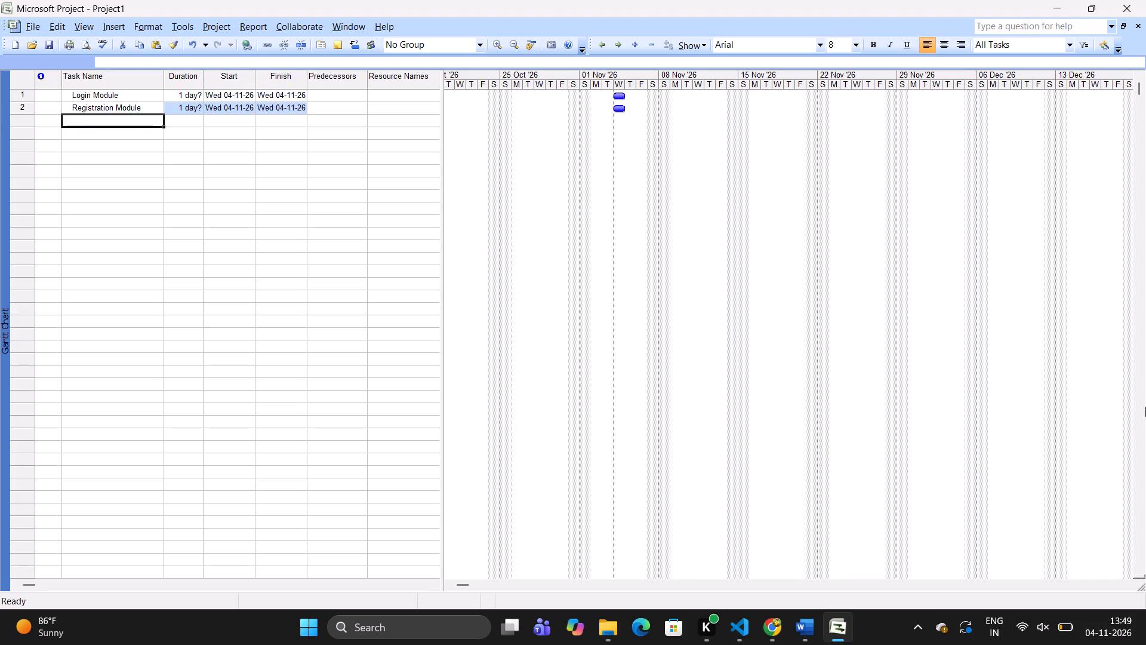
Add a third task named "Payment Module" below Registration Module.
text(Pay)
text(ment Module)
key(Return)
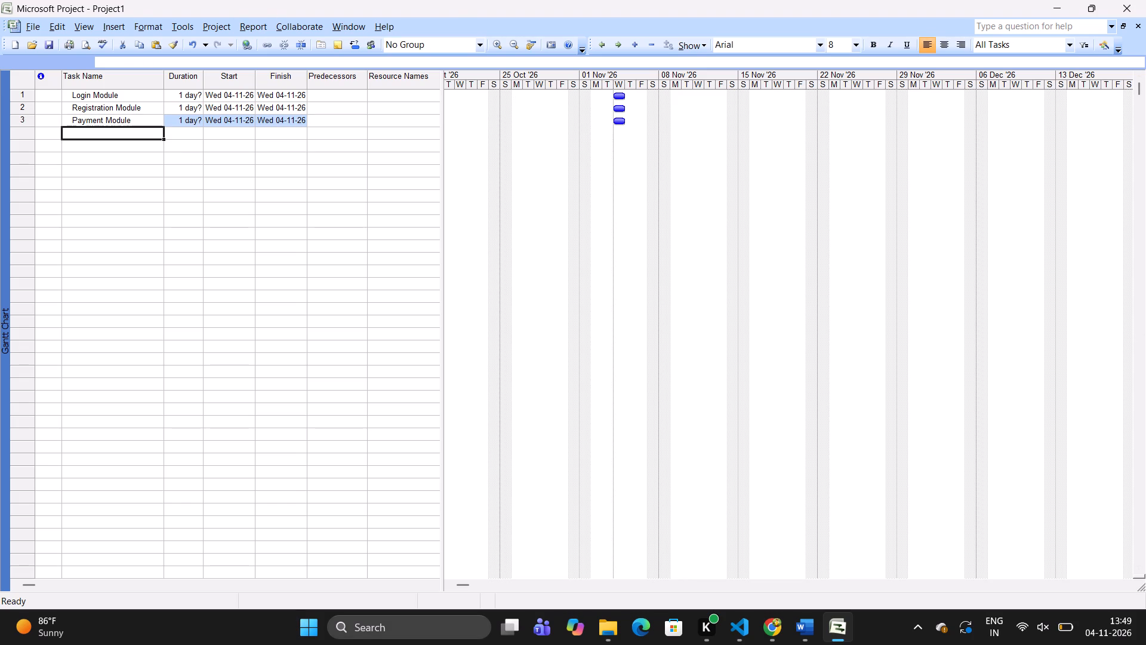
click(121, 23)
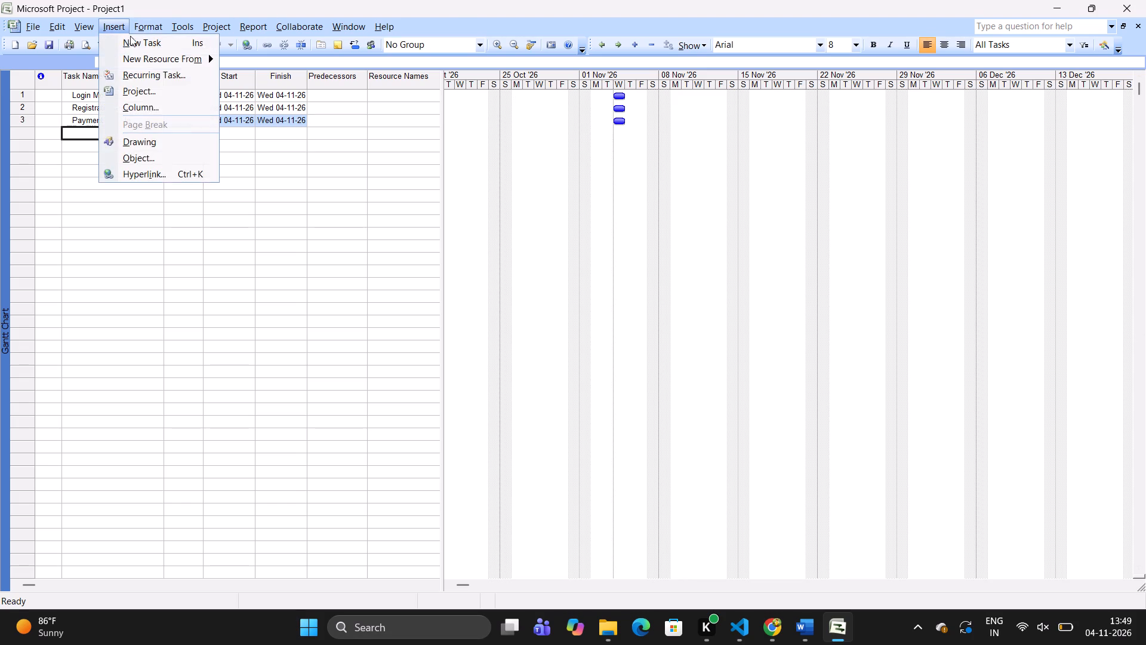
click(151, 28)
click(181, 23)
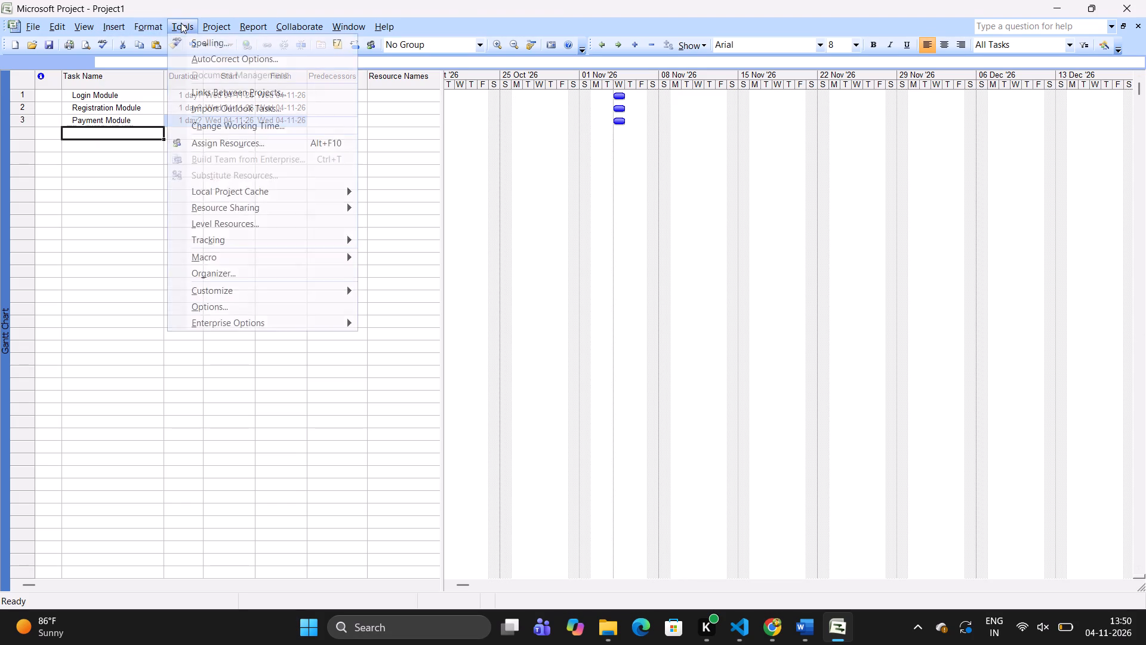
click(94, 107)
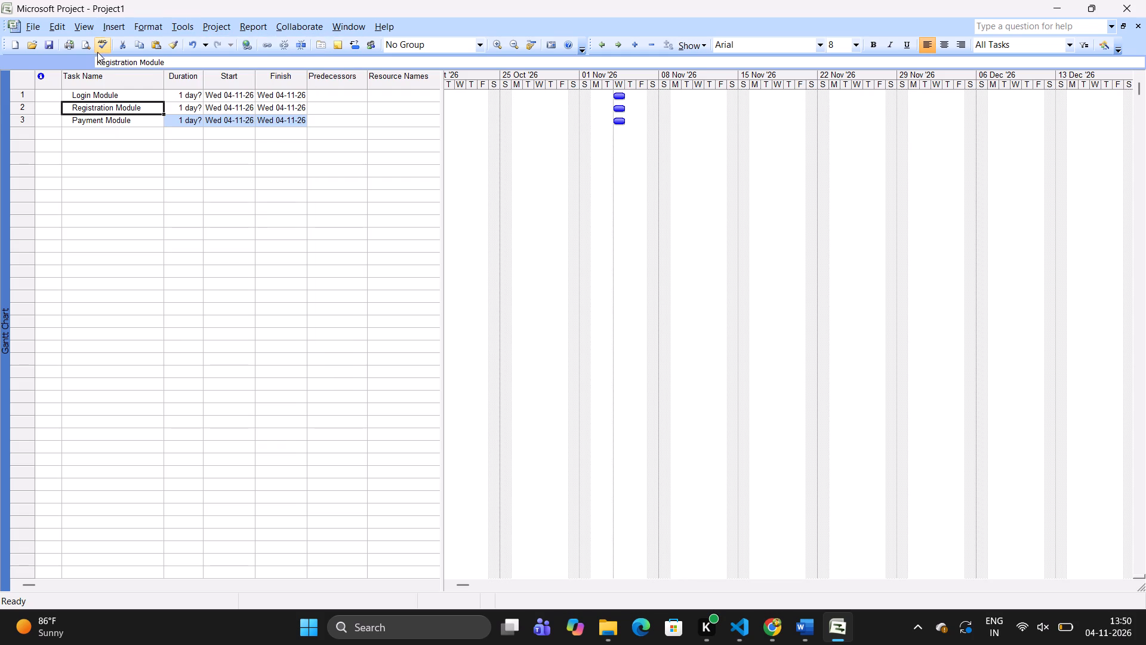
Switch the project from the Gantt Chart to the Resource Sheet view.
click(85, 27)
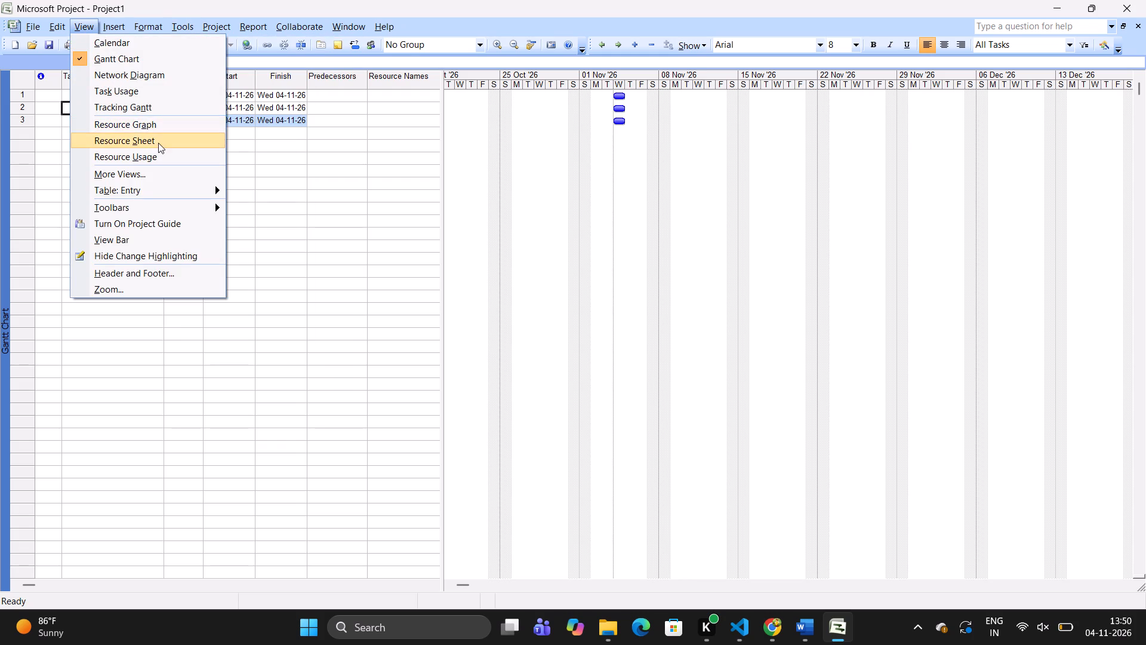
click(158, 143)
Add two resources named "Rahul" and "Amit" in the first two rows of the Resource Sheet.
click(104, 87)
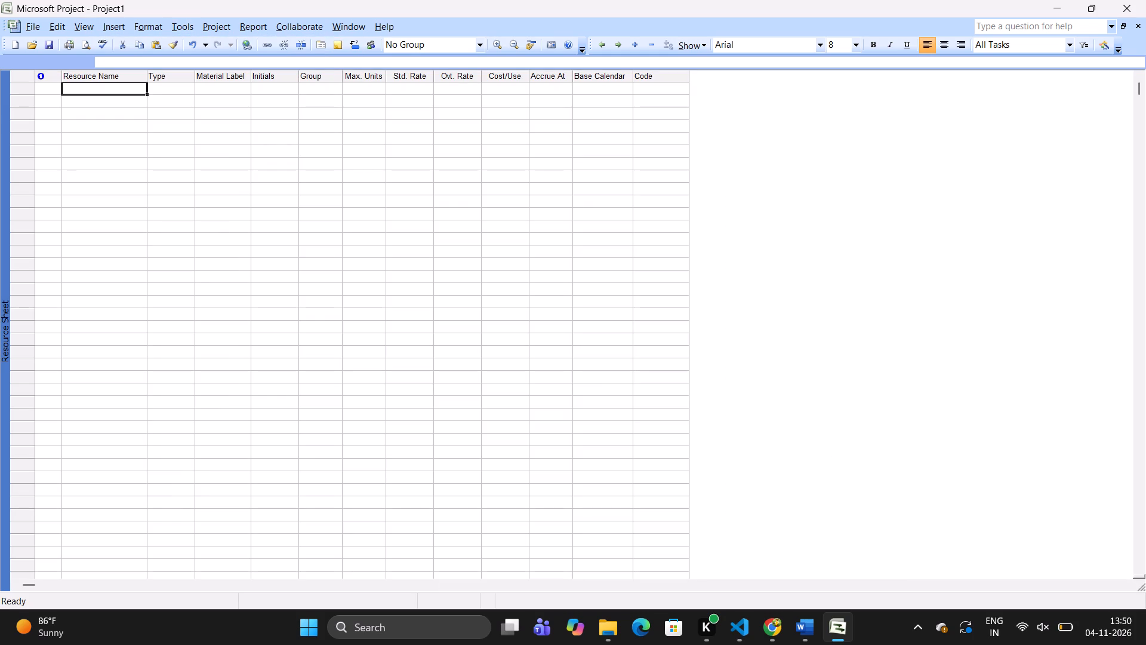
text(Ra)
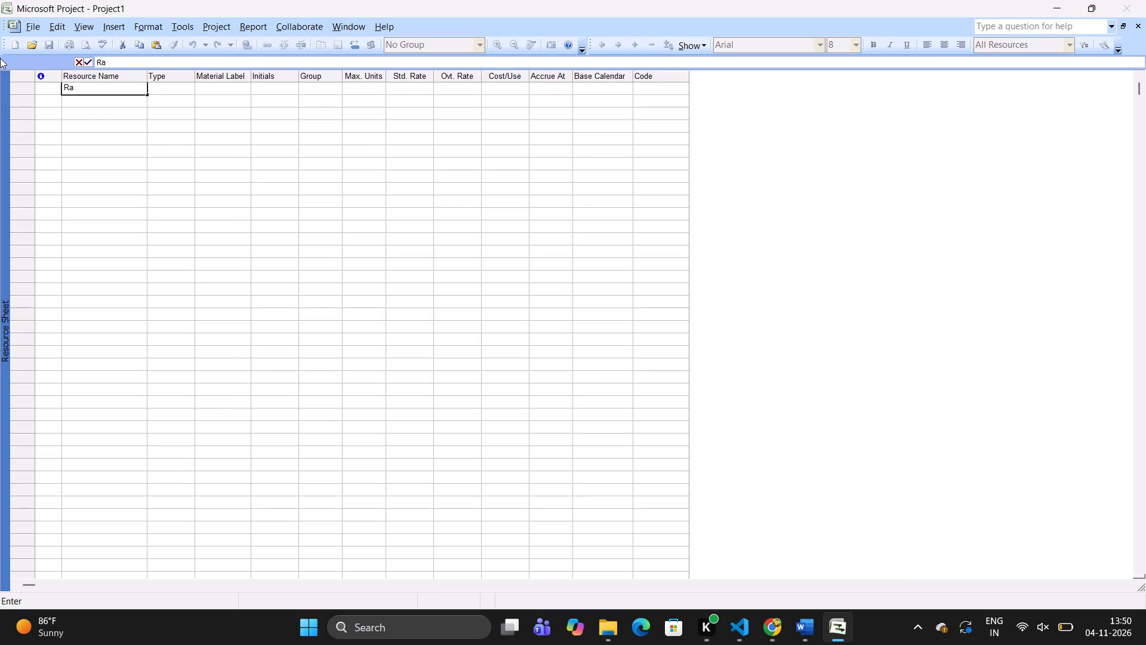
key(super+v)
scroll(242, 206, down, 7)
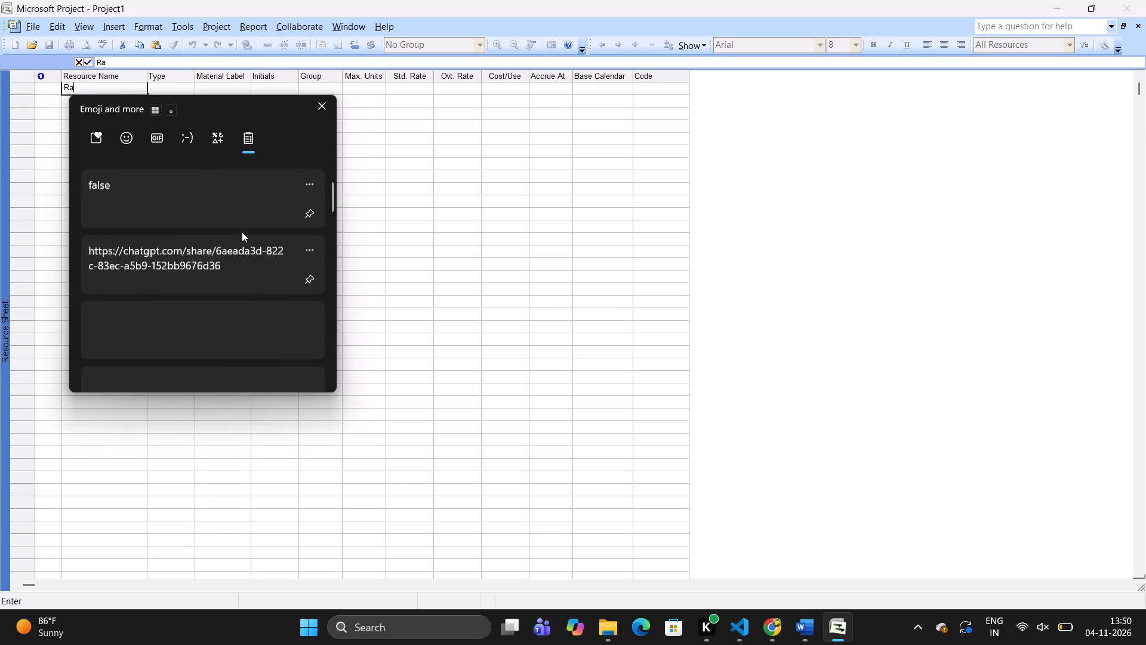
scroll(242, 232, down, 9)
scroll(242, 250, down, 17)
scroll(227, 261, down, 5)
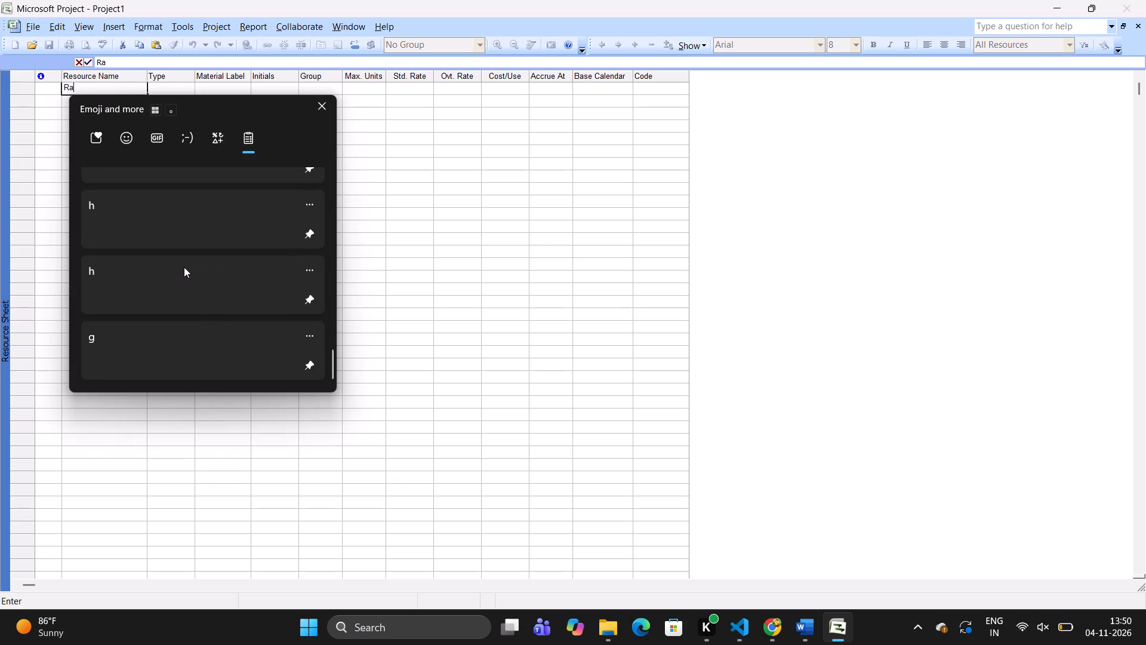
click(184, 267)
key(ctrl+v)
key(u)
key(l)
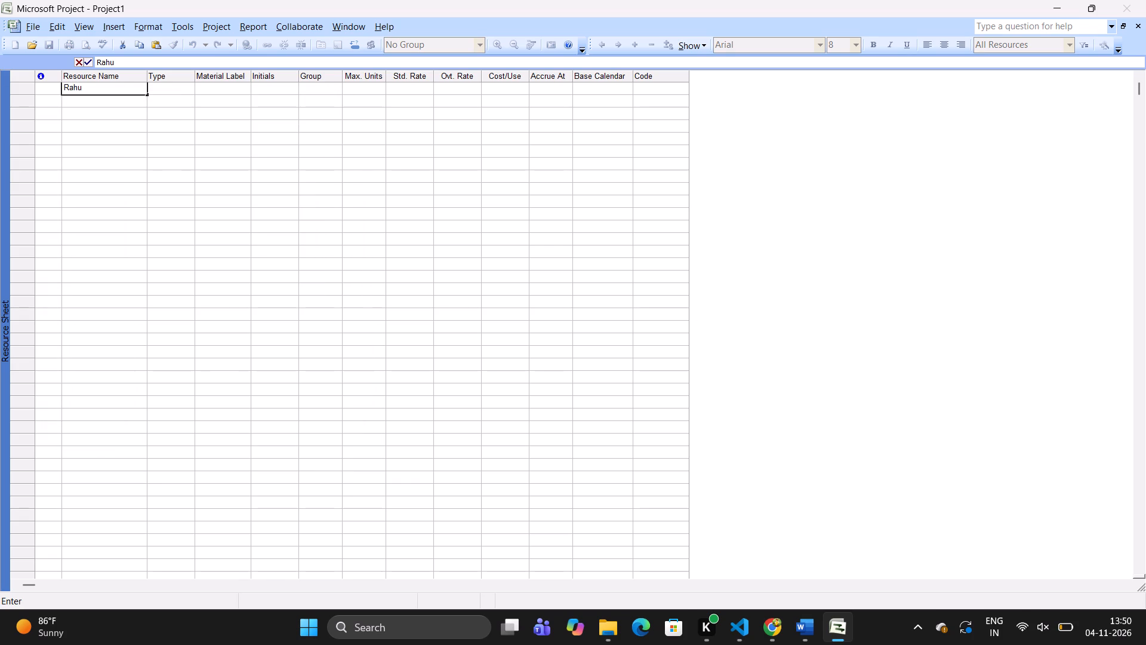
key(Return)
text(Am)
text(it)
key(Return)
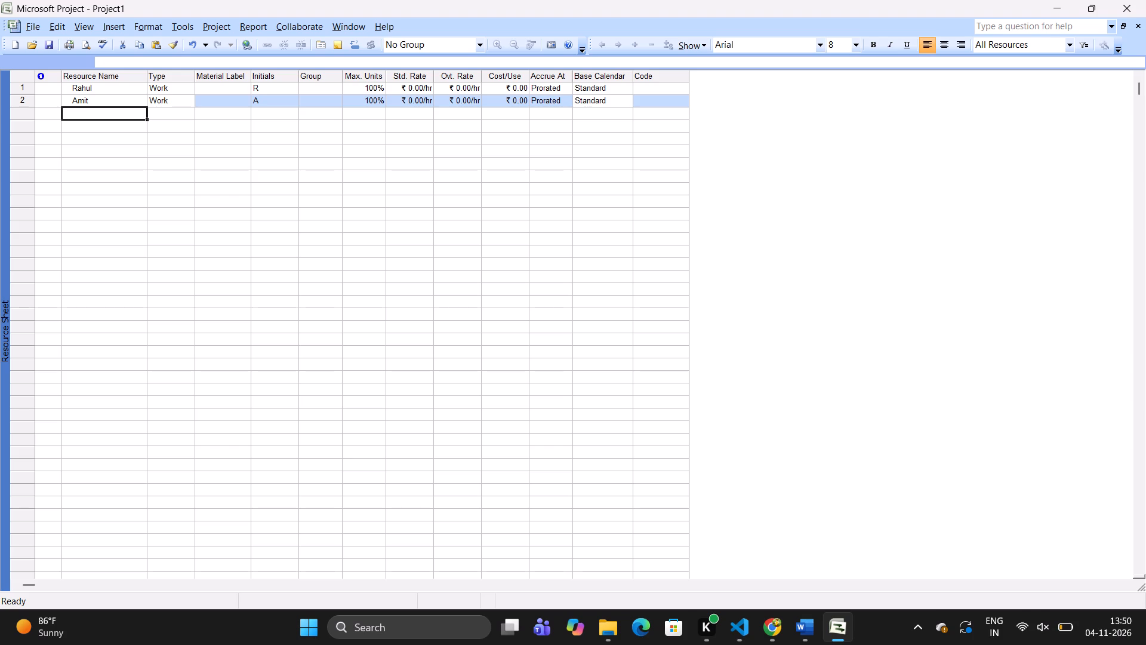
Set the standard hourly rate to 300 for Rahul and 350 for Amit.
click(423, 86)
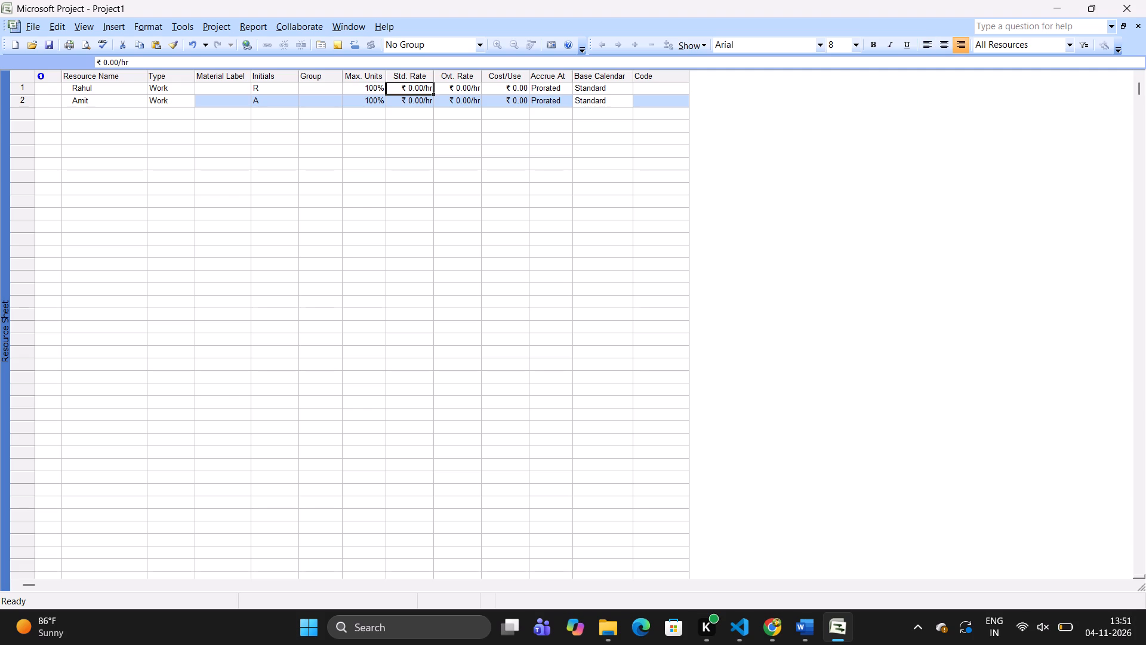
text(300)
key(Return)
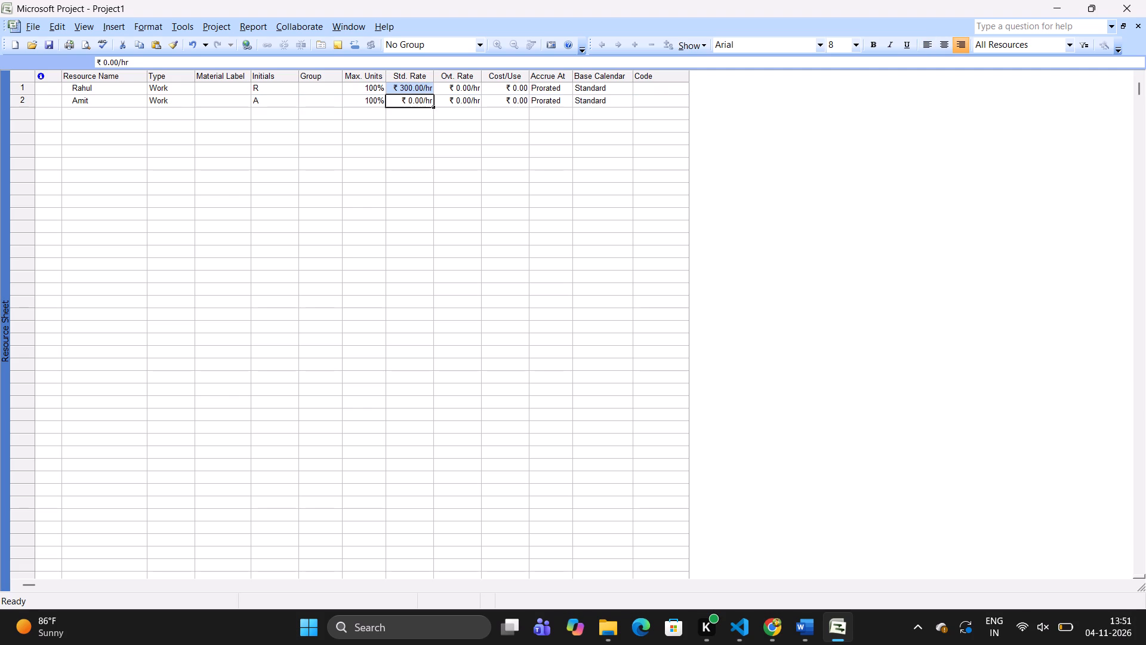
text(350)
key(Return)
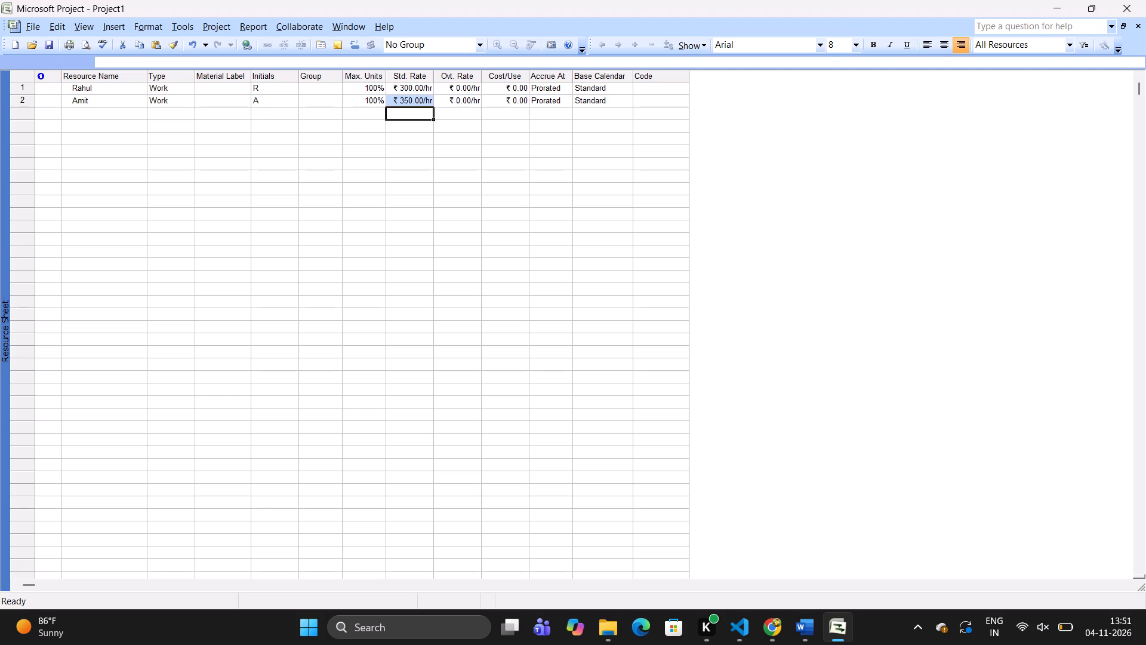
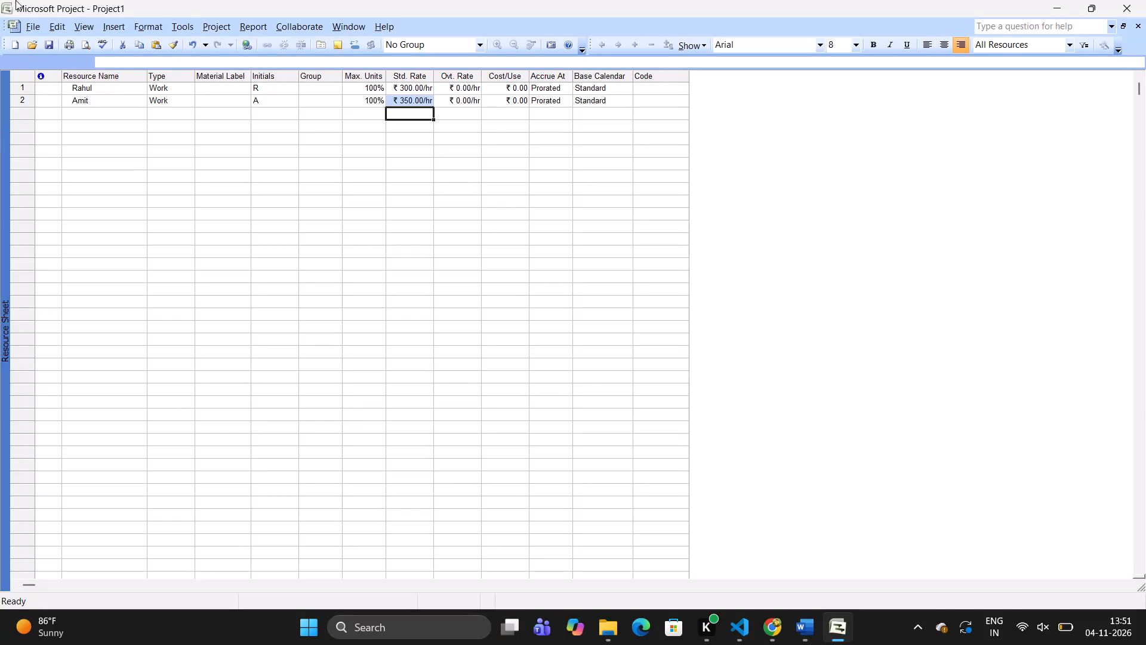
Switch the project from the Resource Sheet back to the Gantt Chart view.
click(79, 27)
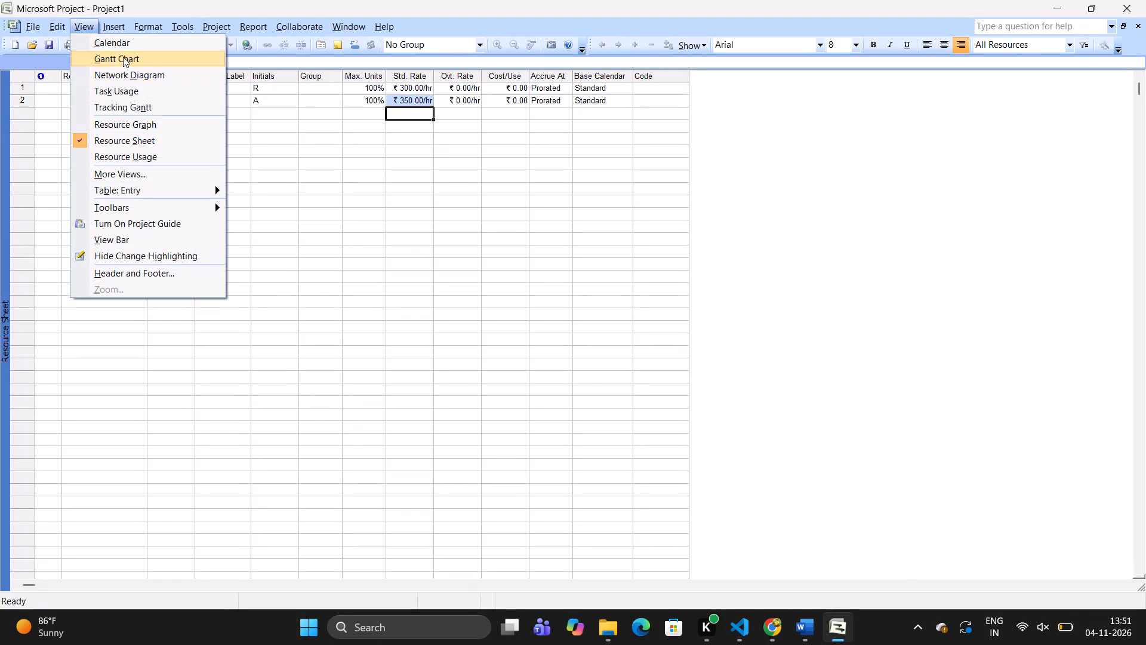
click(123, 57)
Set the task durations to 4 days for Login Module and Registration Module and 3 days for Payment Module.
click(187, 93)
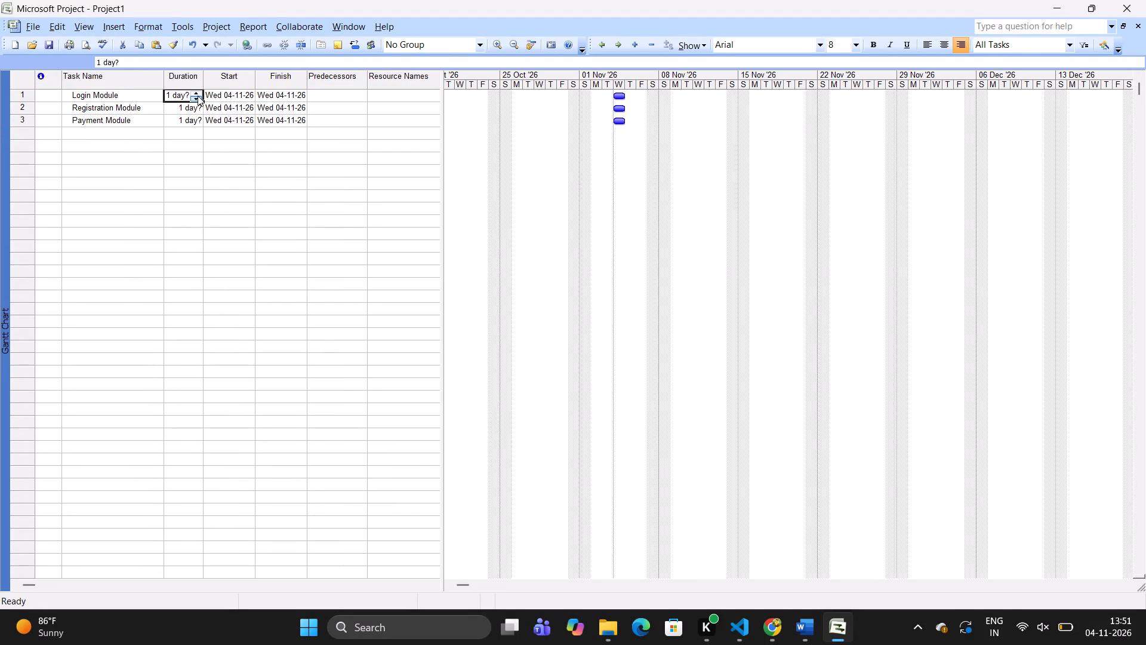
triple_click(197, 95)
click(190, 107)
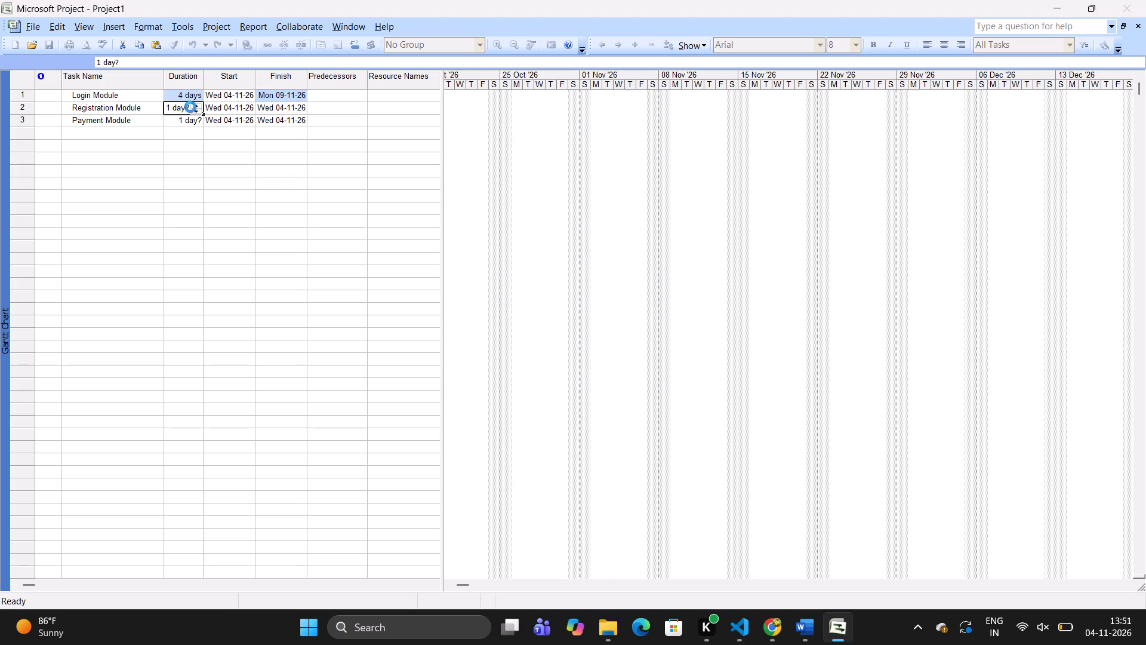
triple_click(196, 103)
click(199, 122)
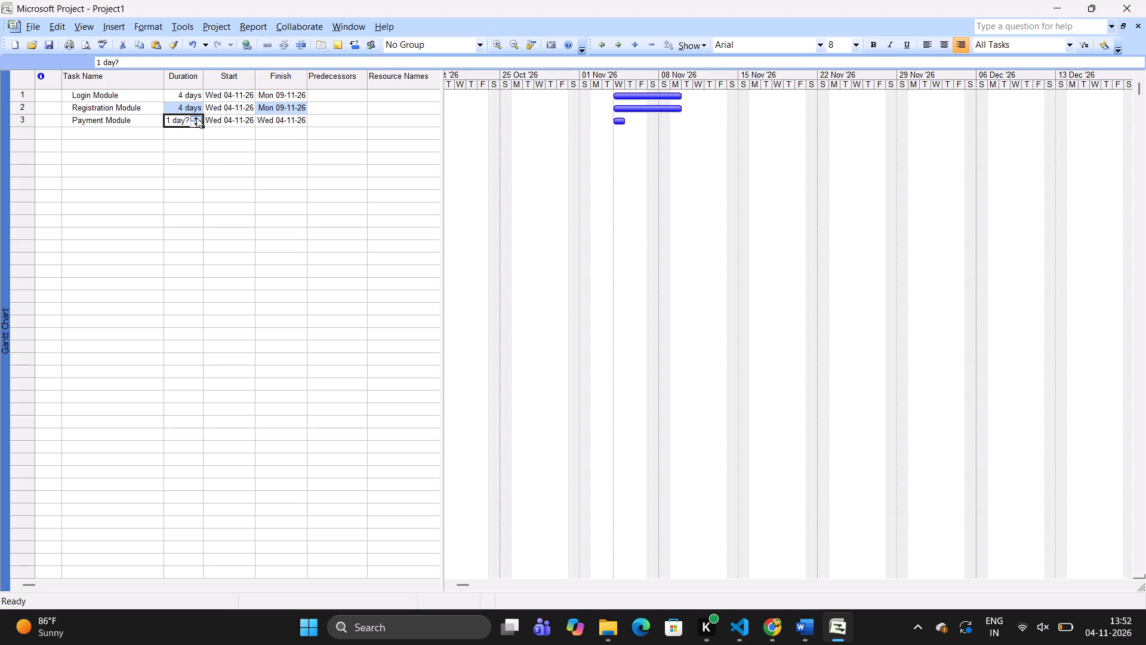
triple_click(196, 118)
click(198, 125)
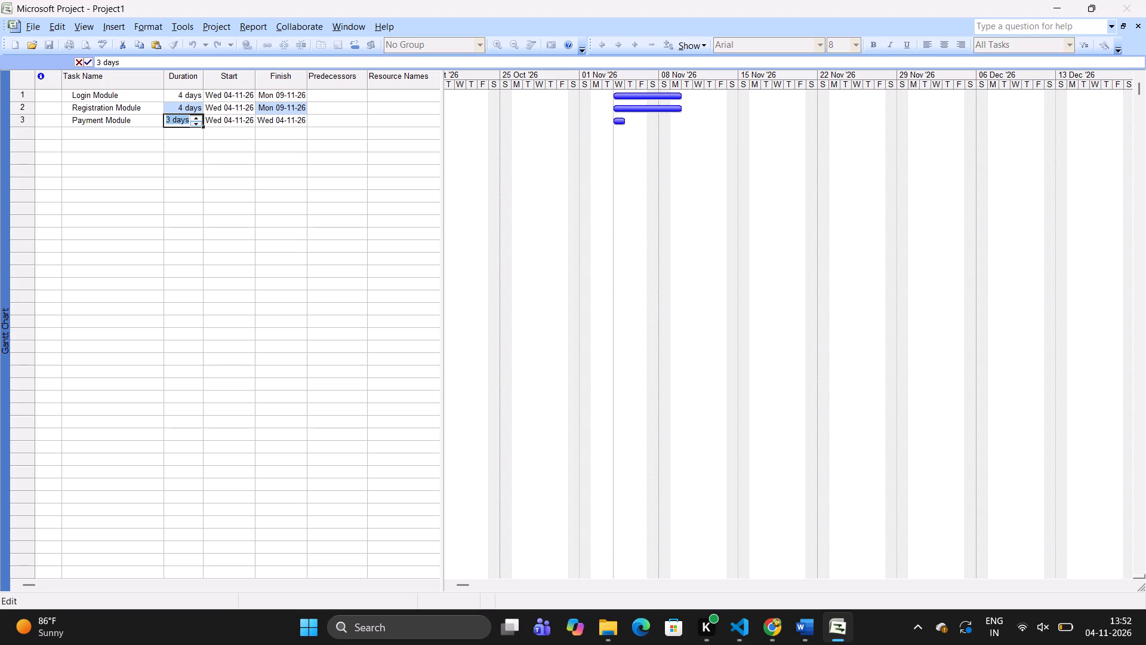
click(206, 146)
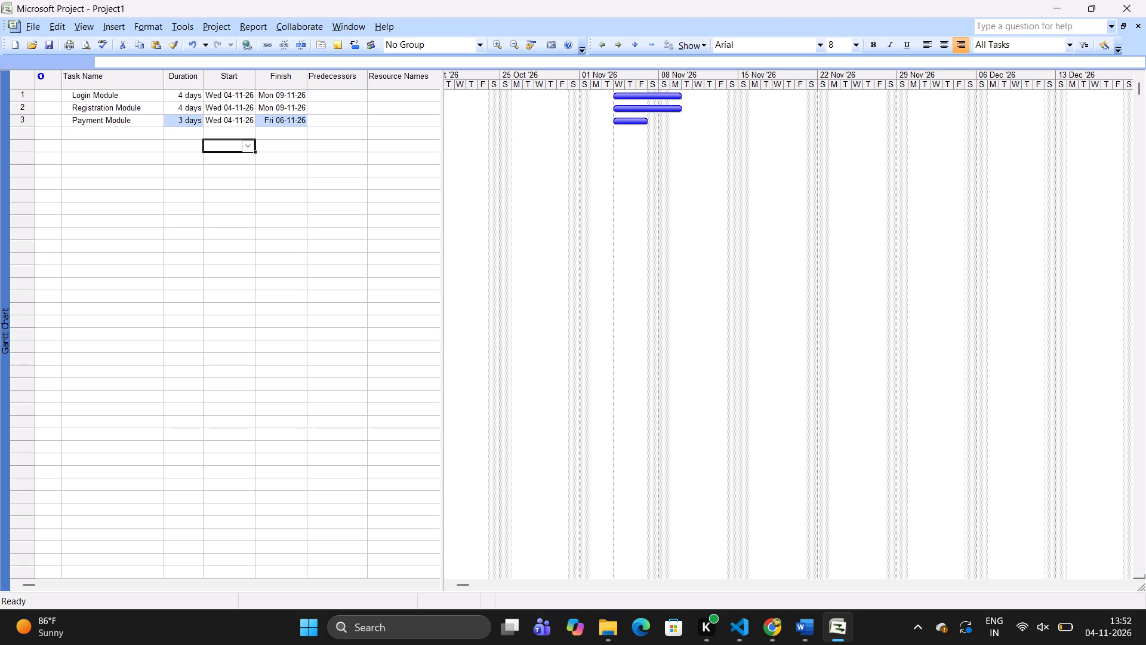
Assign the resource Rahul to the Login Module and Payment Module tasks.
click(389, 112)
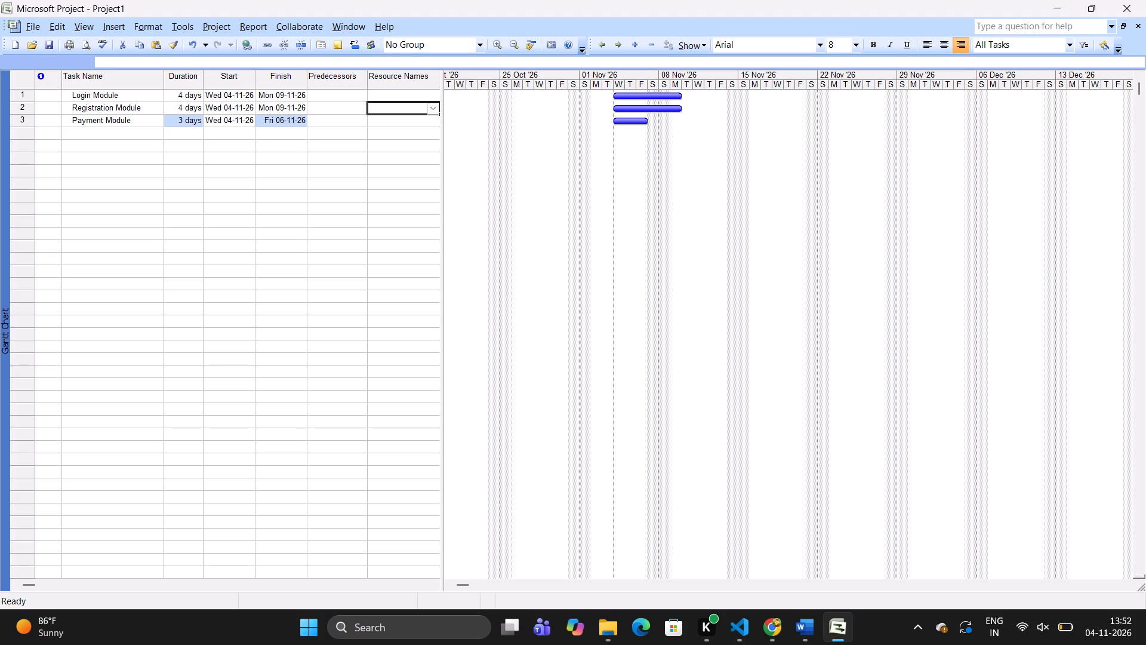
click(412, 96)
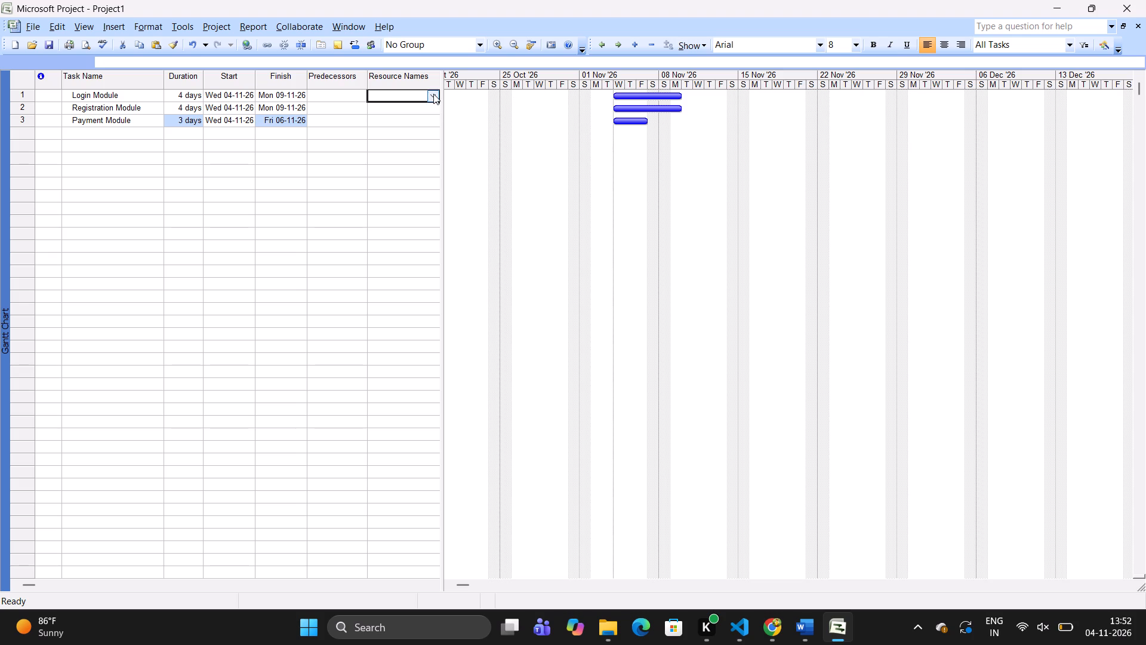
click(433, 94)
click(418, 122)
click(426, 124)
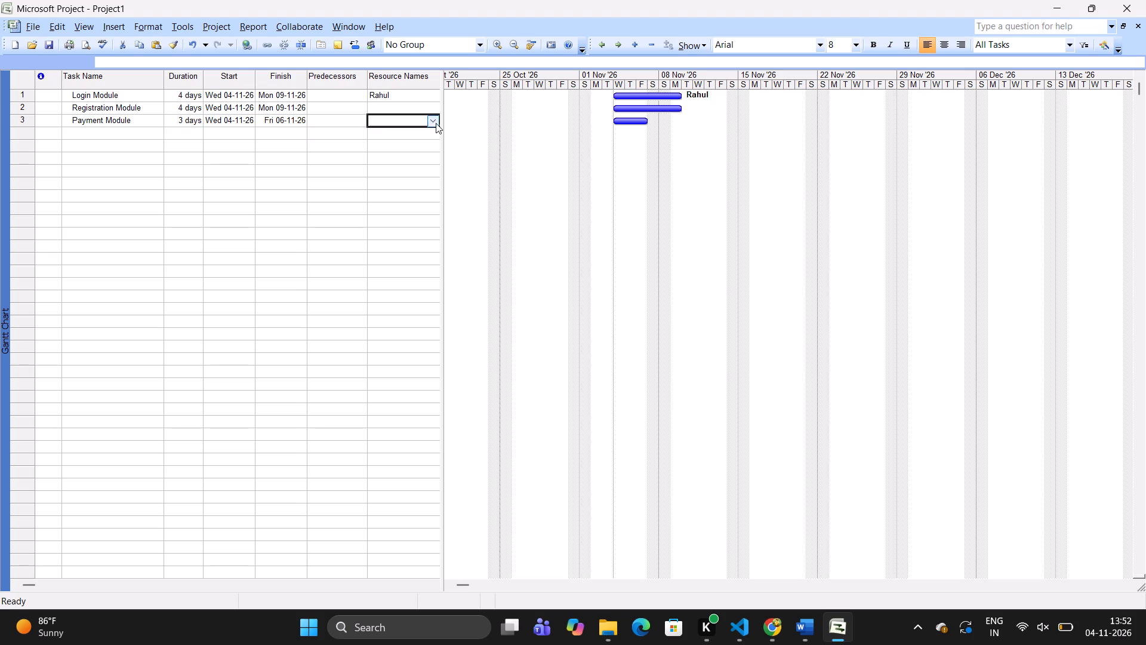
click(432, 122)
click(419, 148)
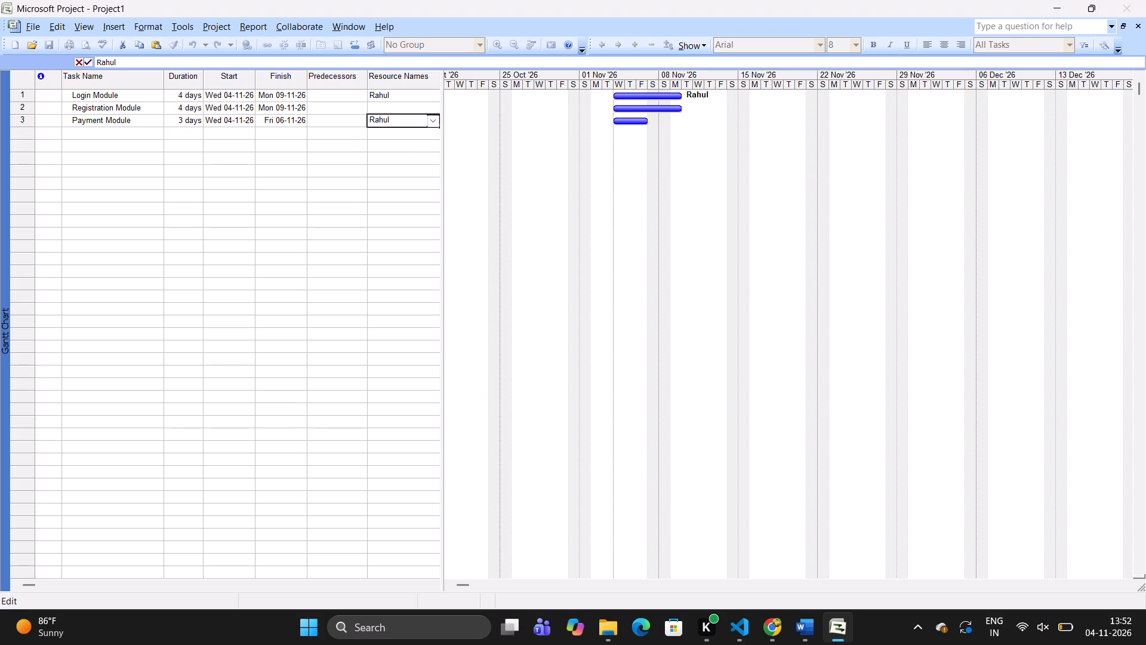
click(390, 109)
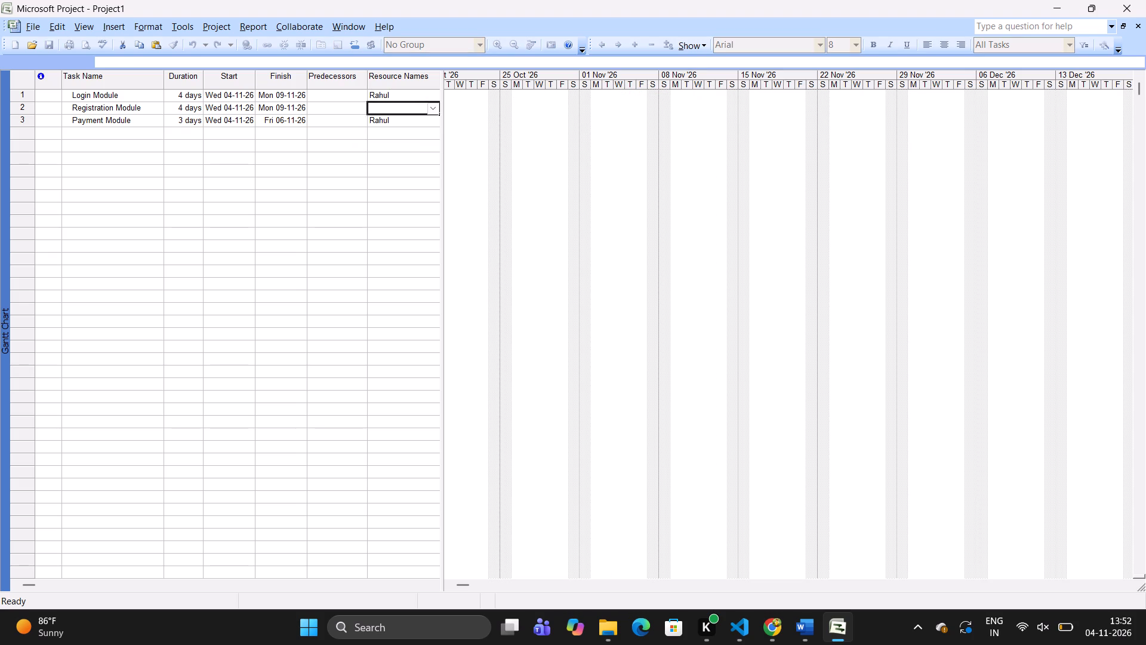
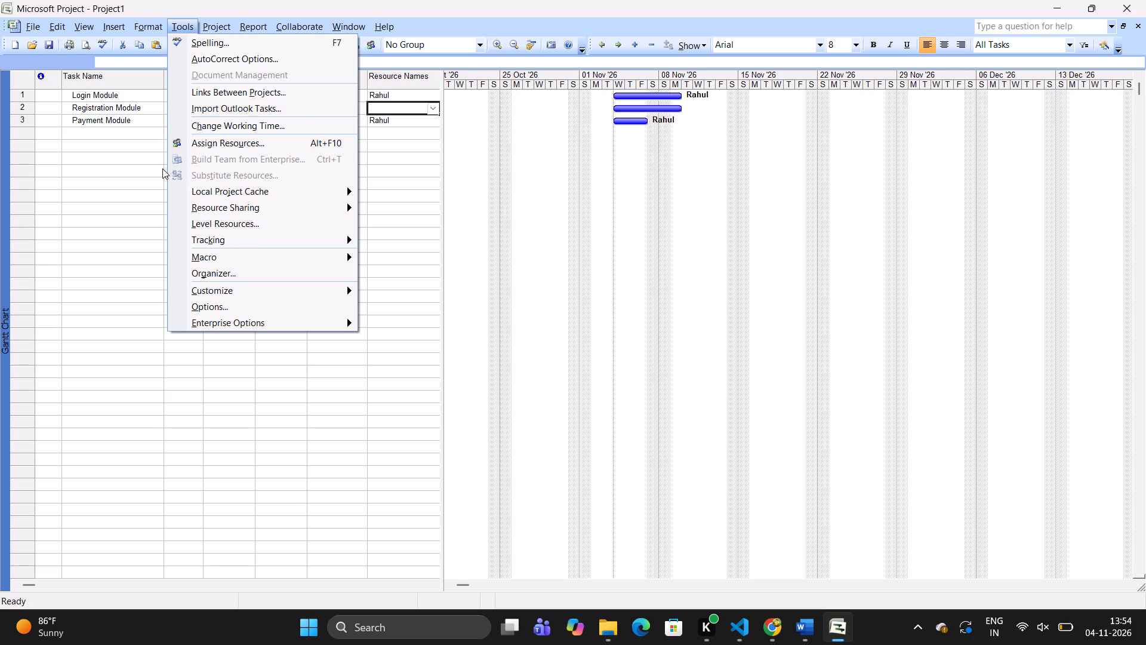
Show the project summary task above the module tasks through the project's outline options.
click(90, 166)
click(90, 97)
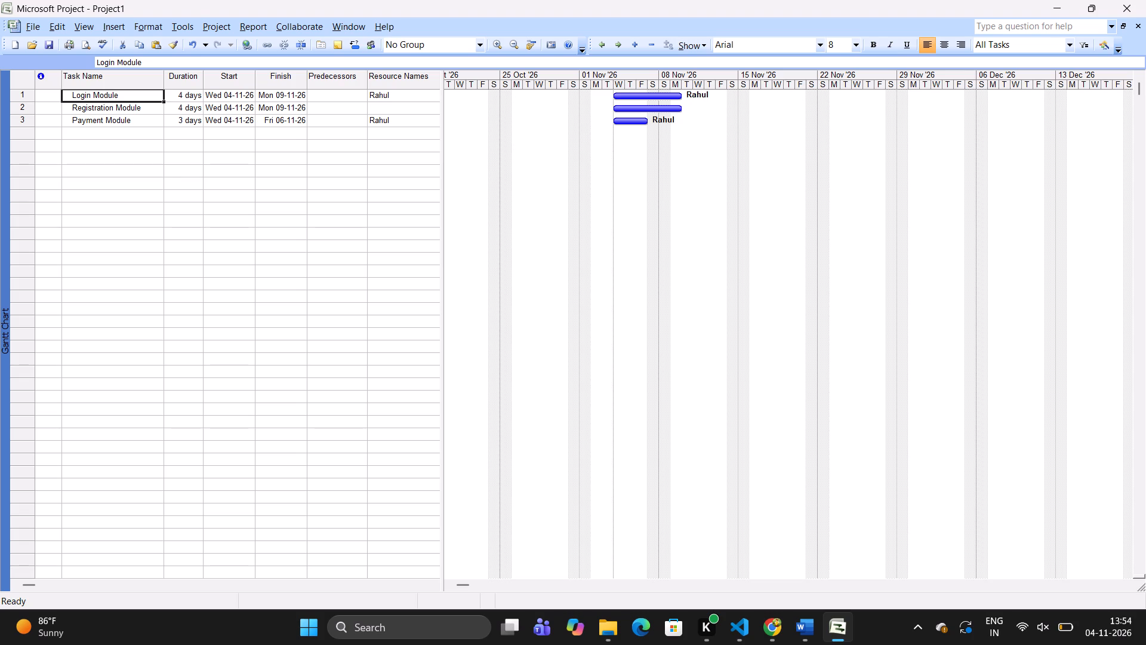
click(184, 19)
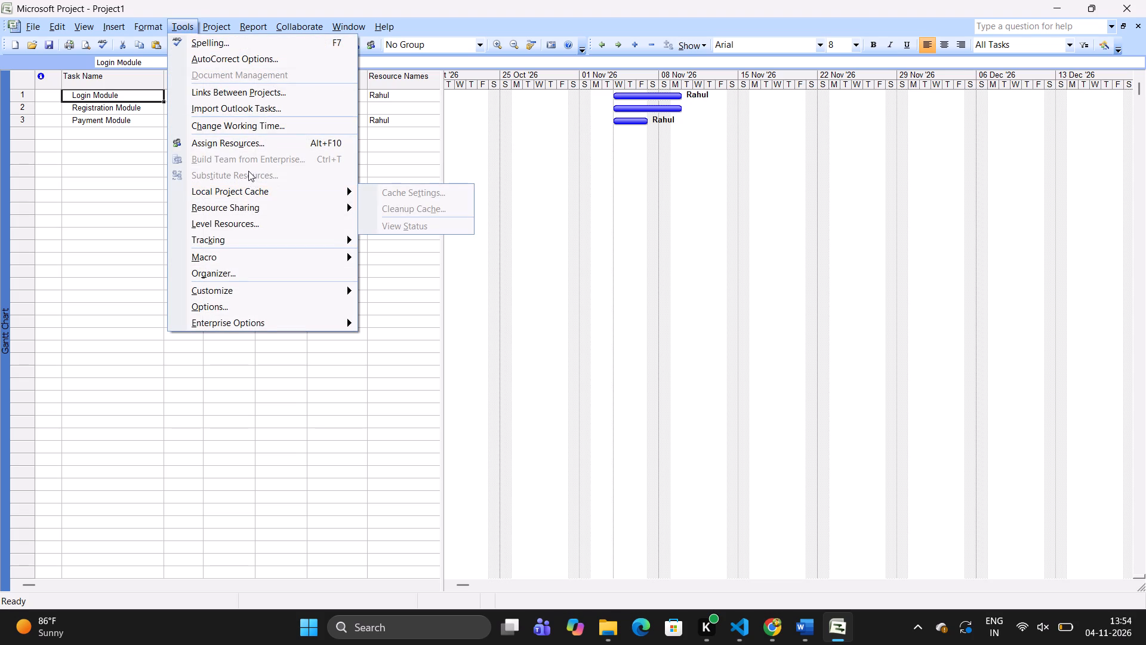
click(230, 308)
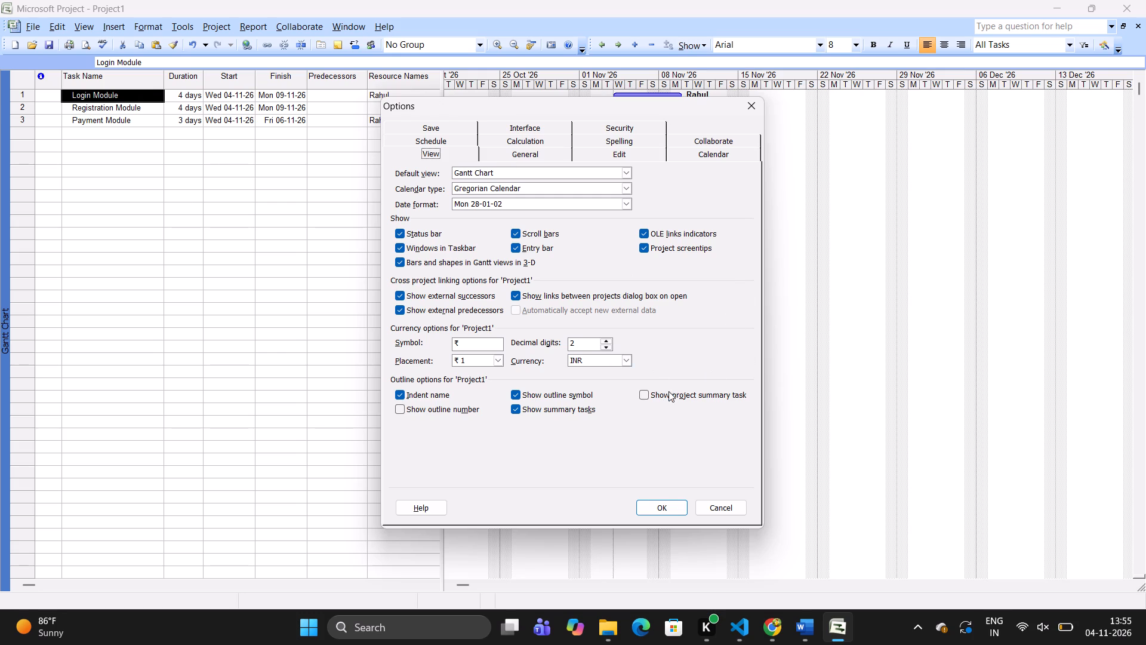
click(648, 394)
scroll(576, 280, down, 5)
click(666, 510)
scroll(278, 228, up, 3)
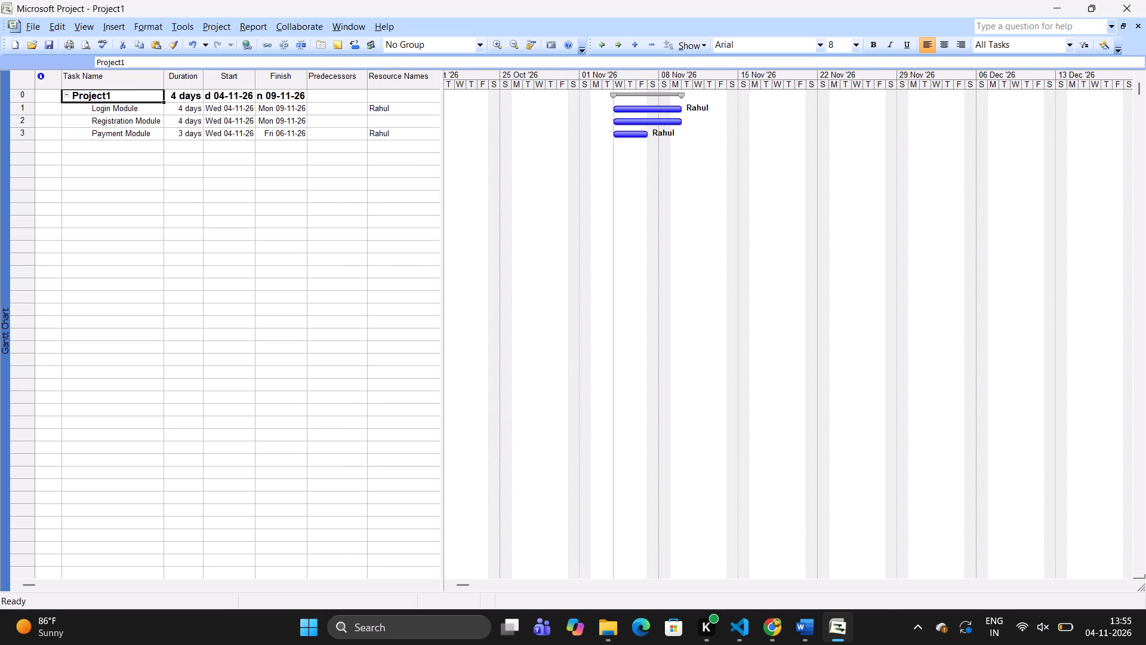
scroll(171, 128, up, 6)
click(227, 110)
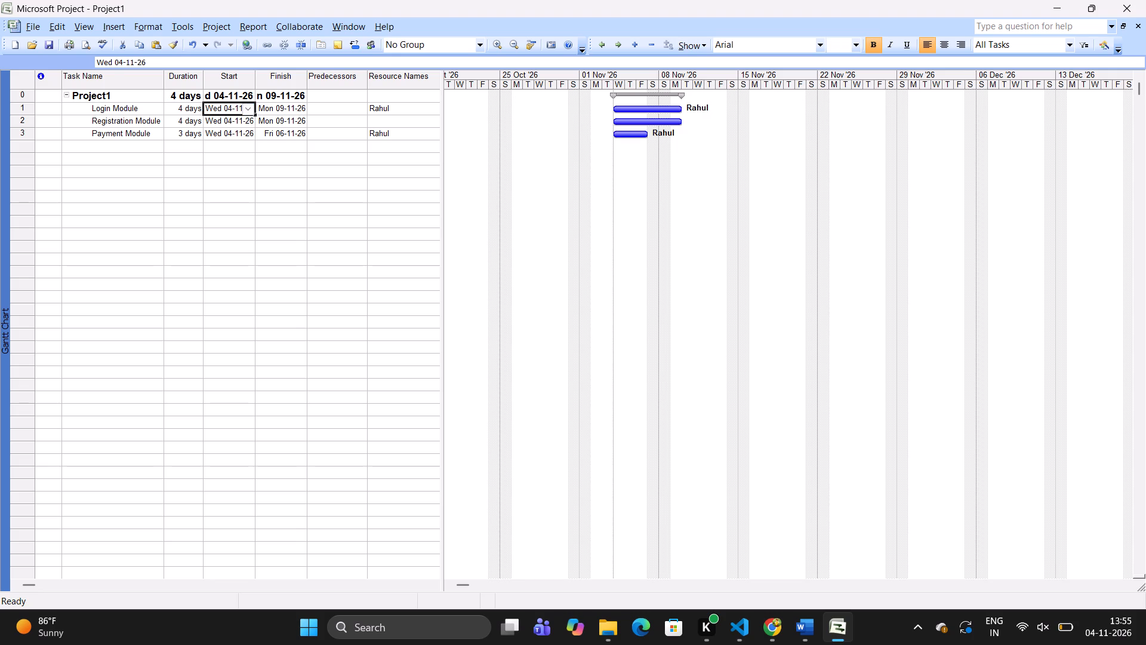
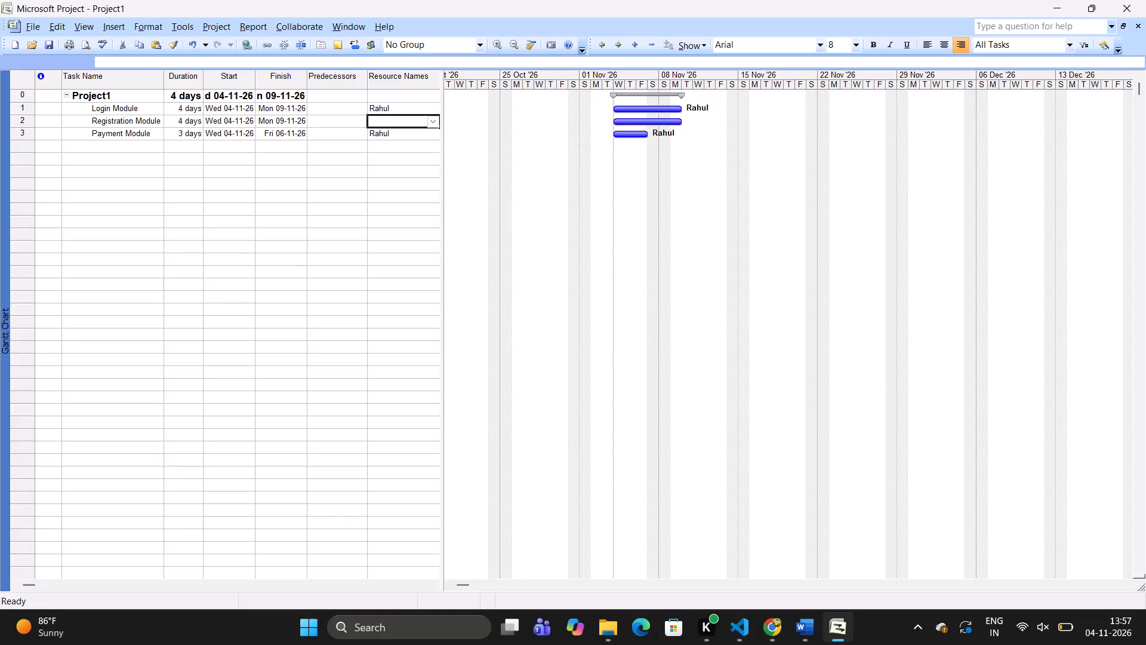
Assign the resource Rahul to the Registration Module task.
click(427, 122)
click(416, 148)
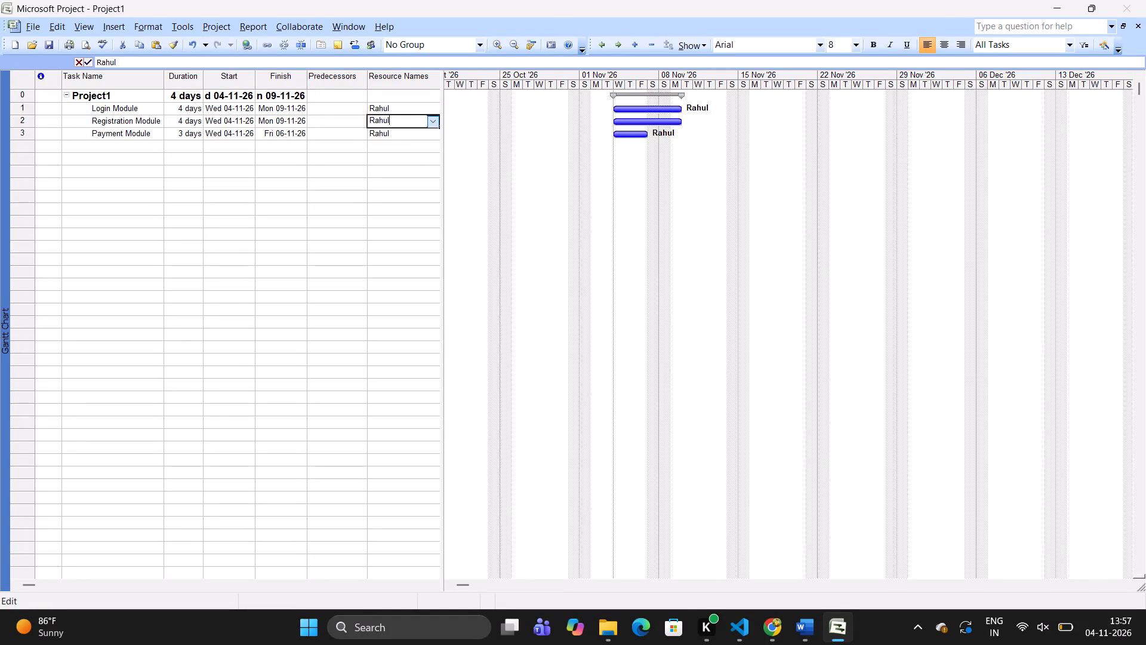
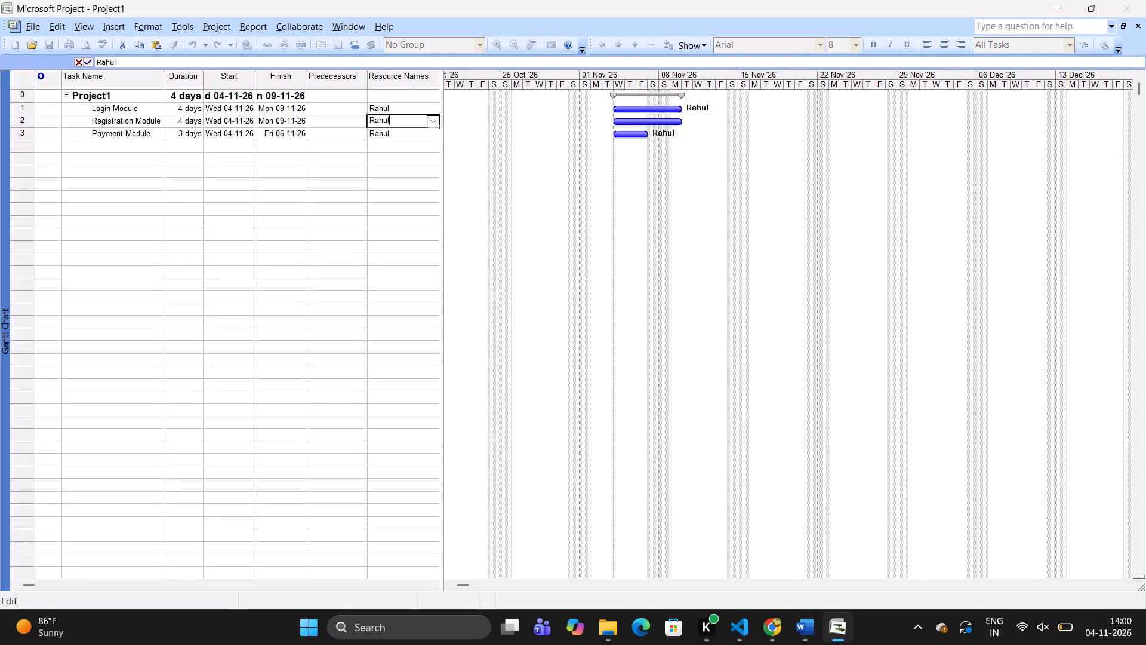
Check which reports are available in the Current Activities report category.
click(256, 30)
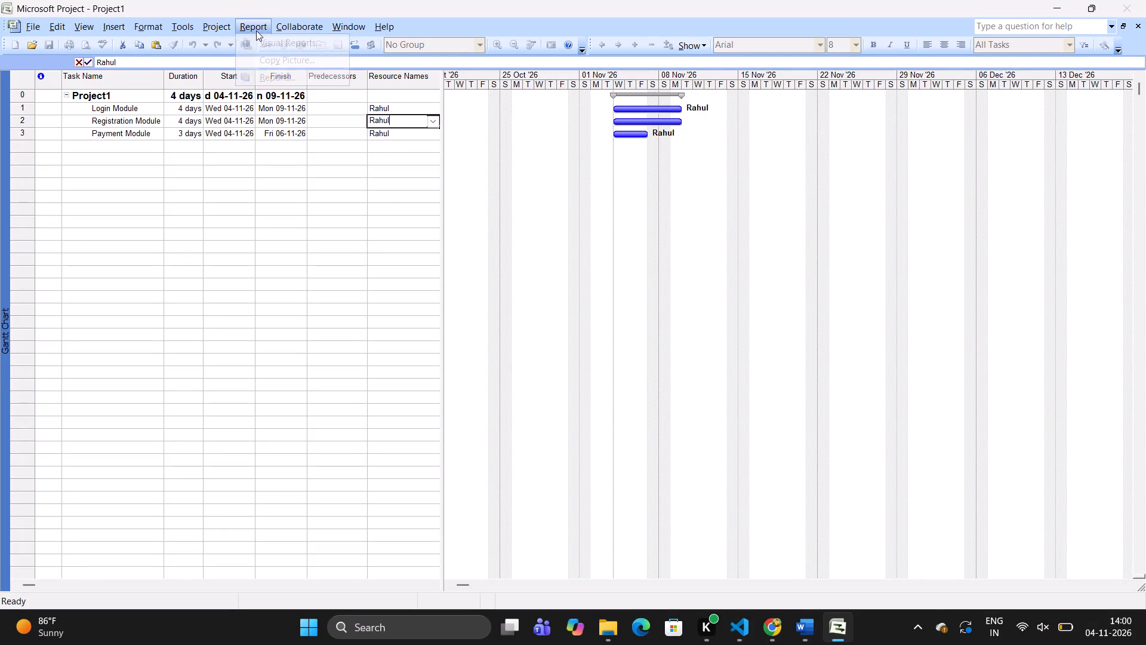
drag(190, 104, 206, 103)
click(266, 23)
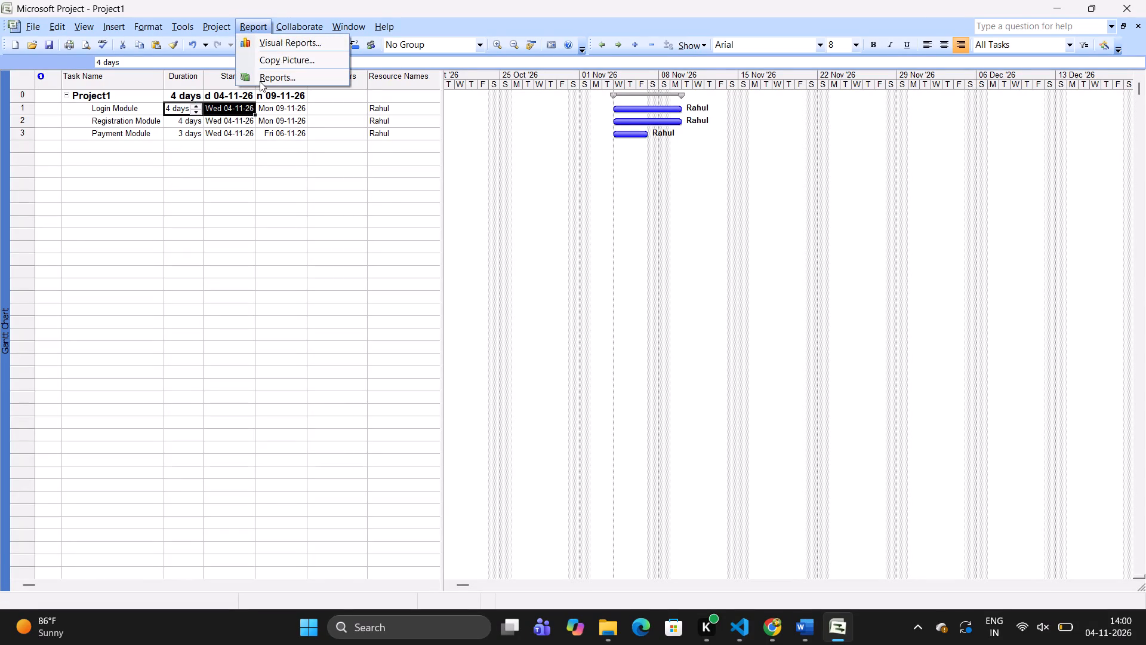
click(260, 88)
click(253, 21)
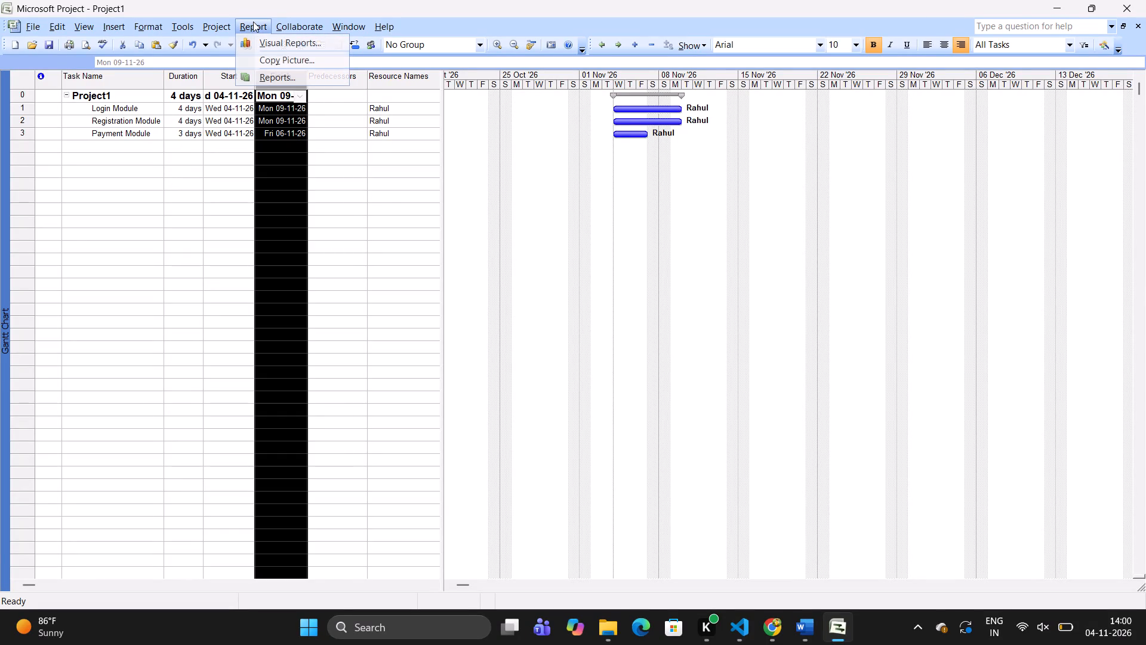
click(254, 77)
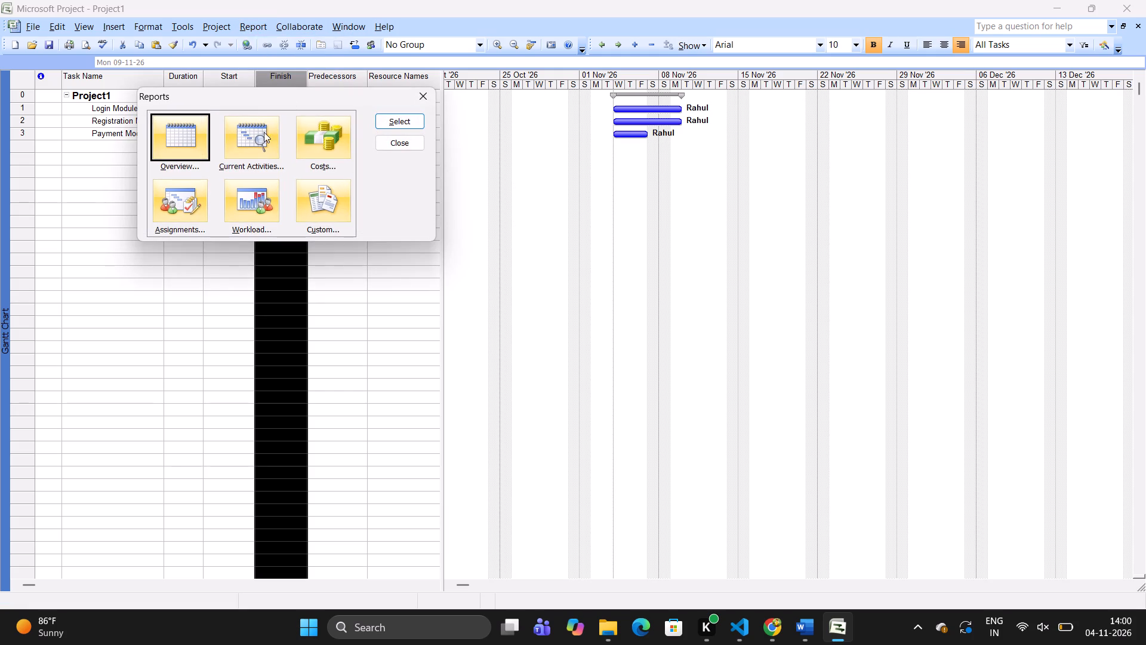
click(249, 132)
click(389, 113)
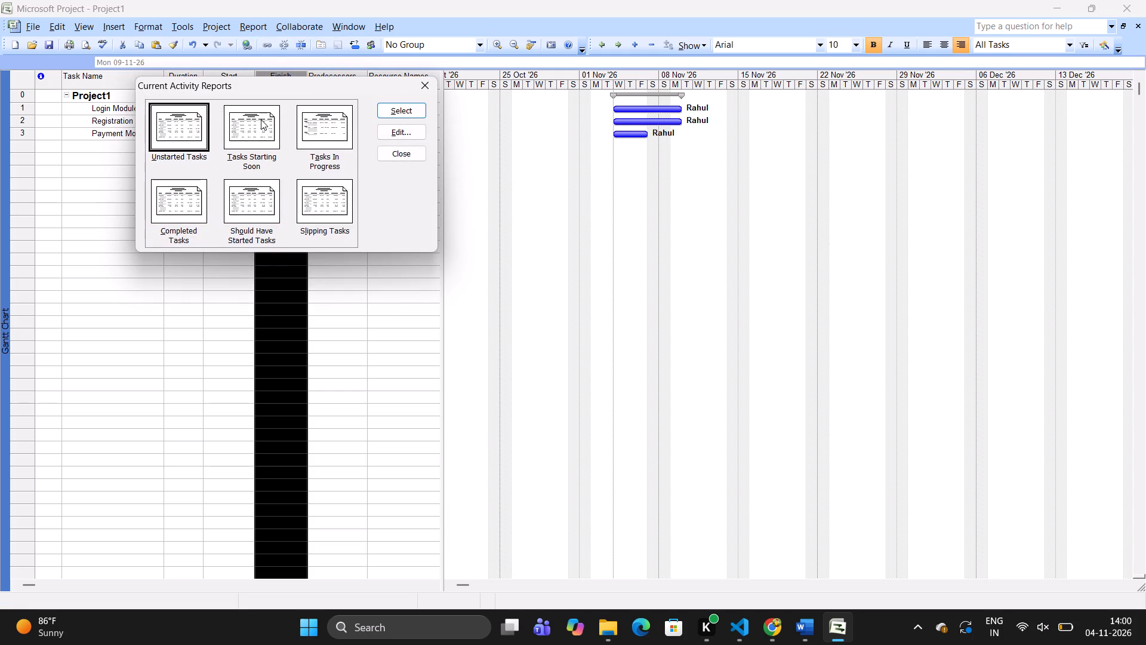
click(433, 81)
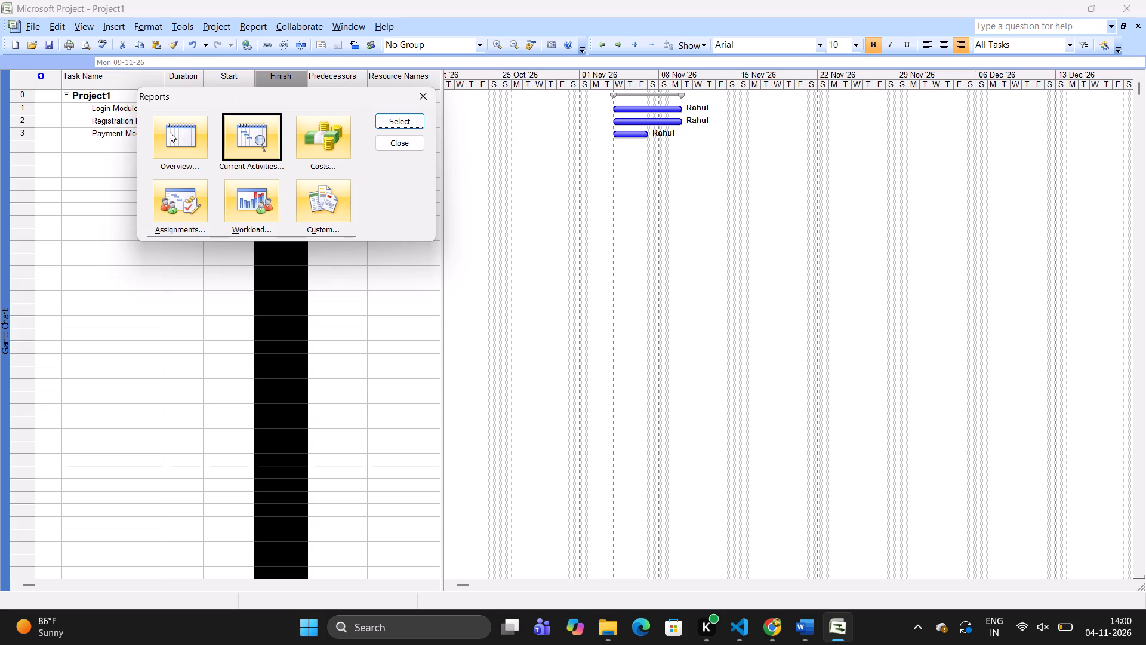
Preview the Budget report from the Costs report category, then return to the Gantt Chart.
click(170, 132)
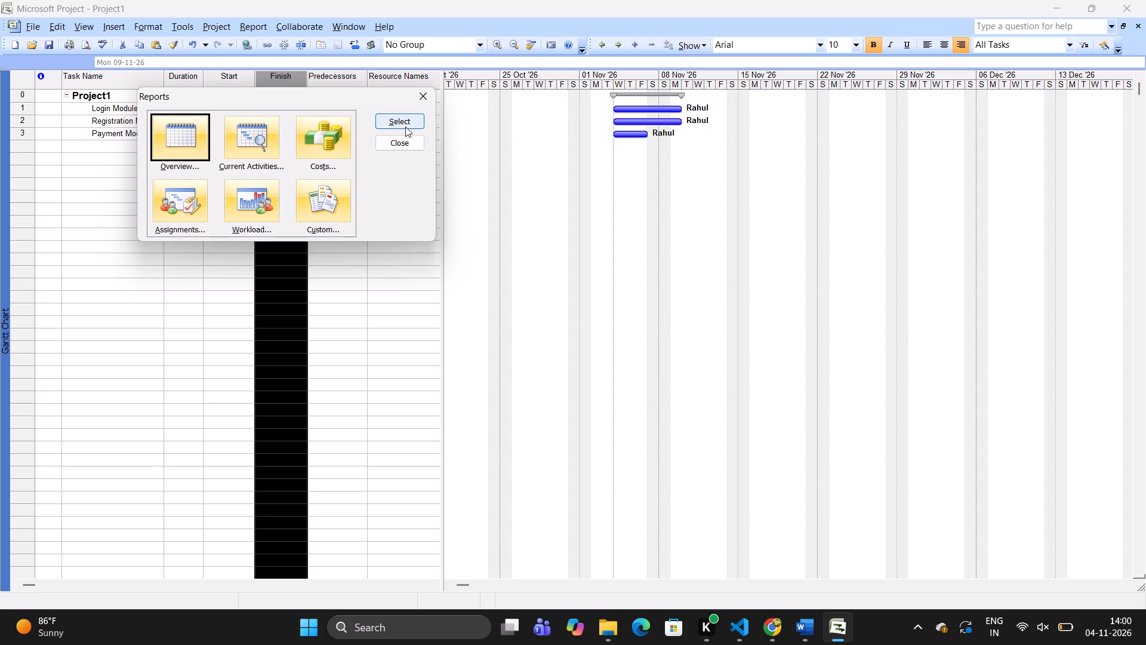
click(315, 136)
click(386, 113)
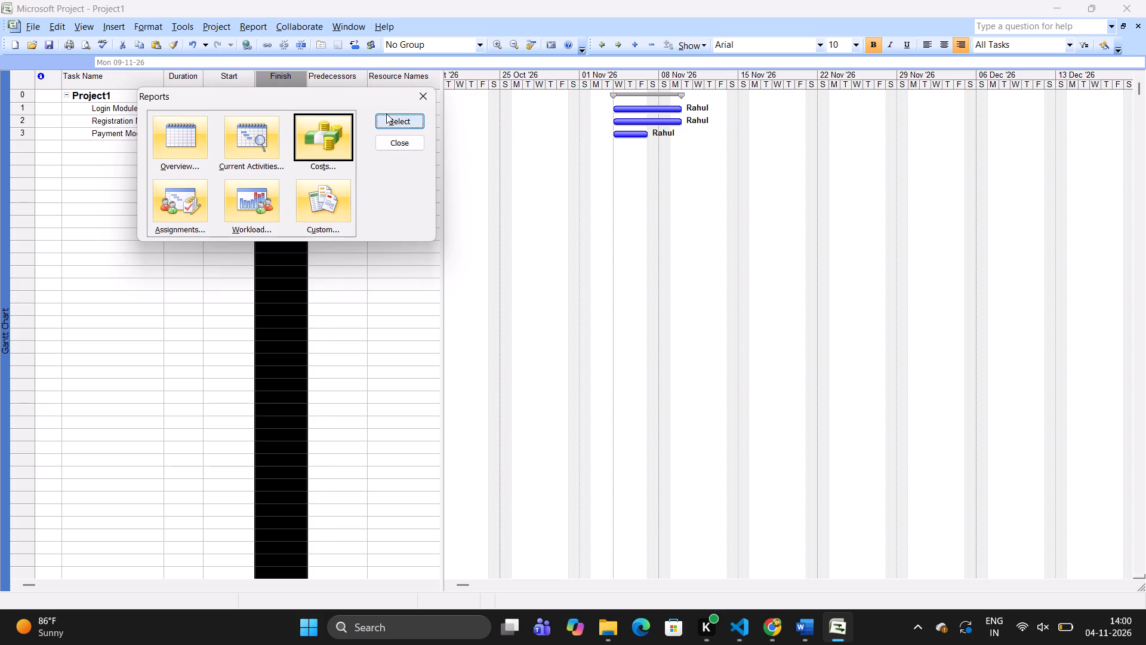
click(266, 138)
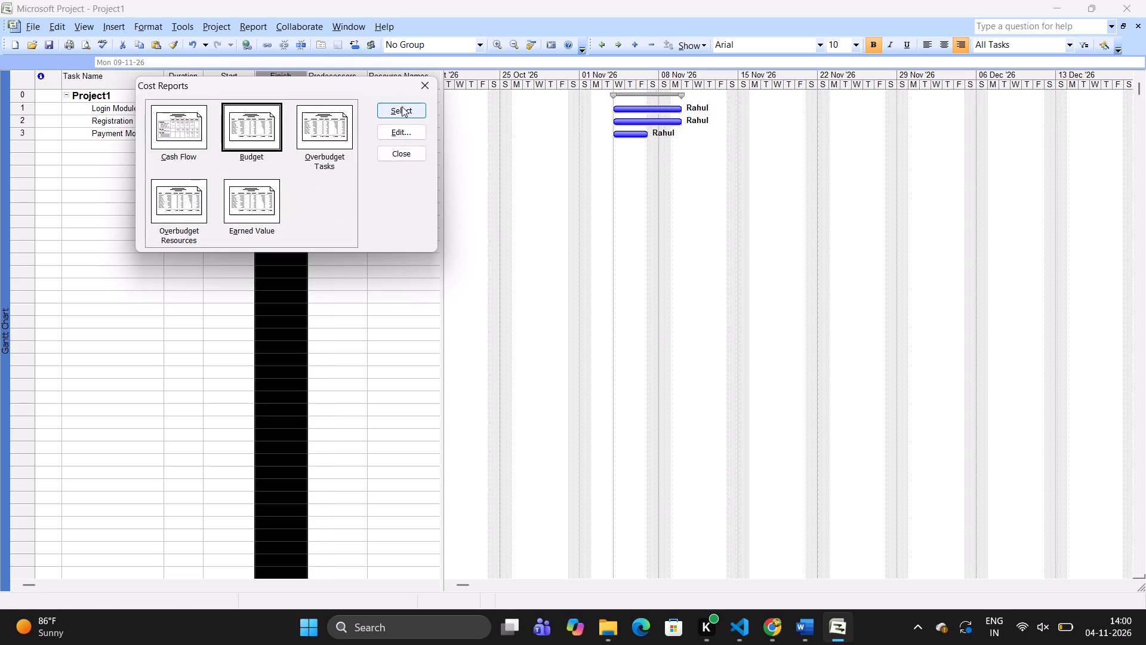
click(402, 106)
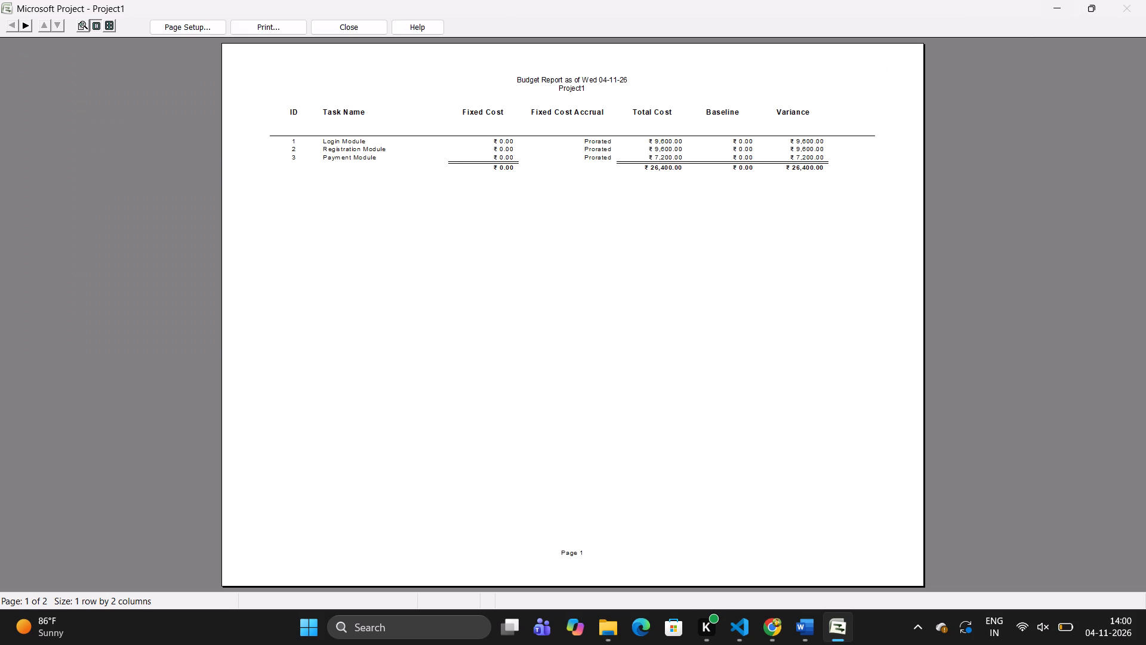
click(330, 23)
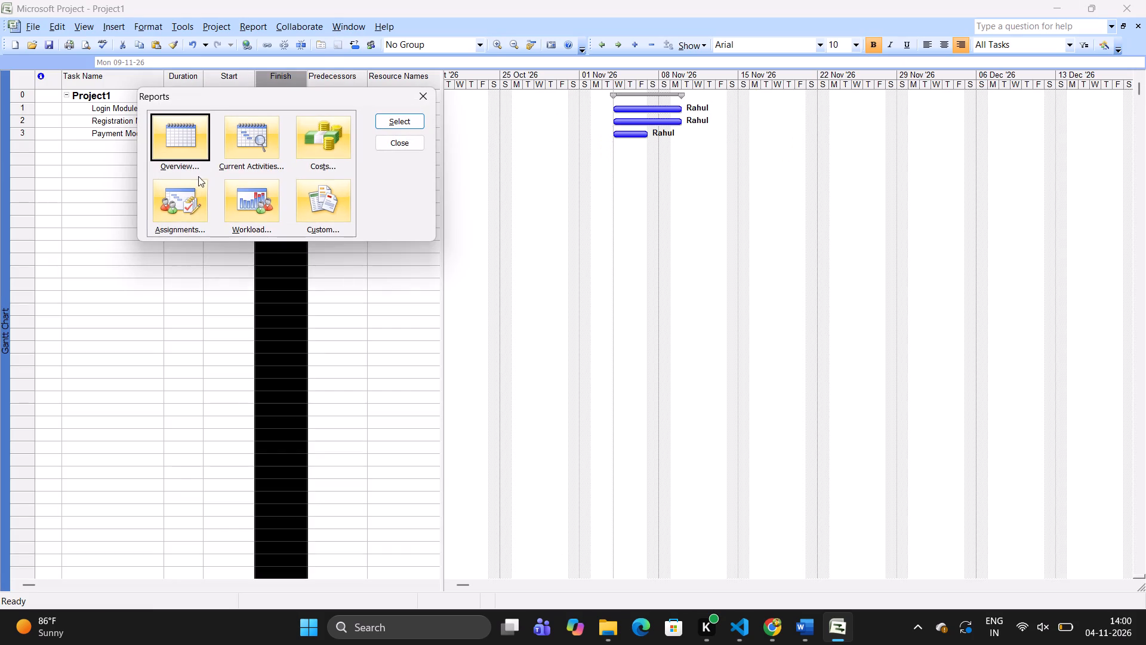
click(421, 91)
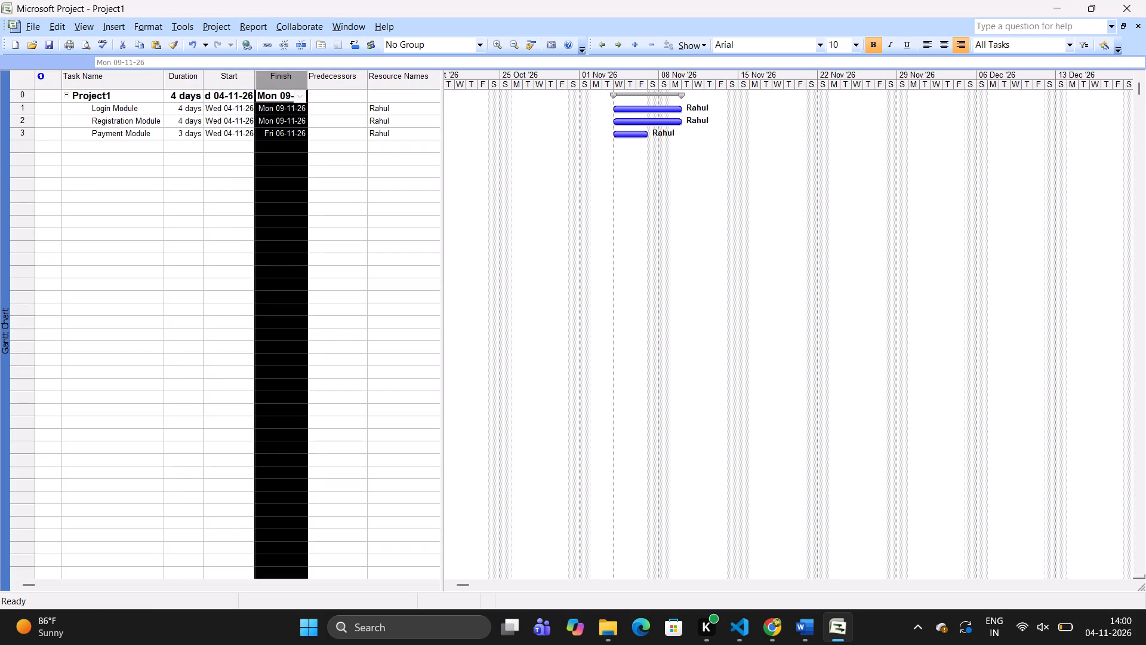
Change the resource assigned to the Registration Module task to Amit.
click(402, 119)
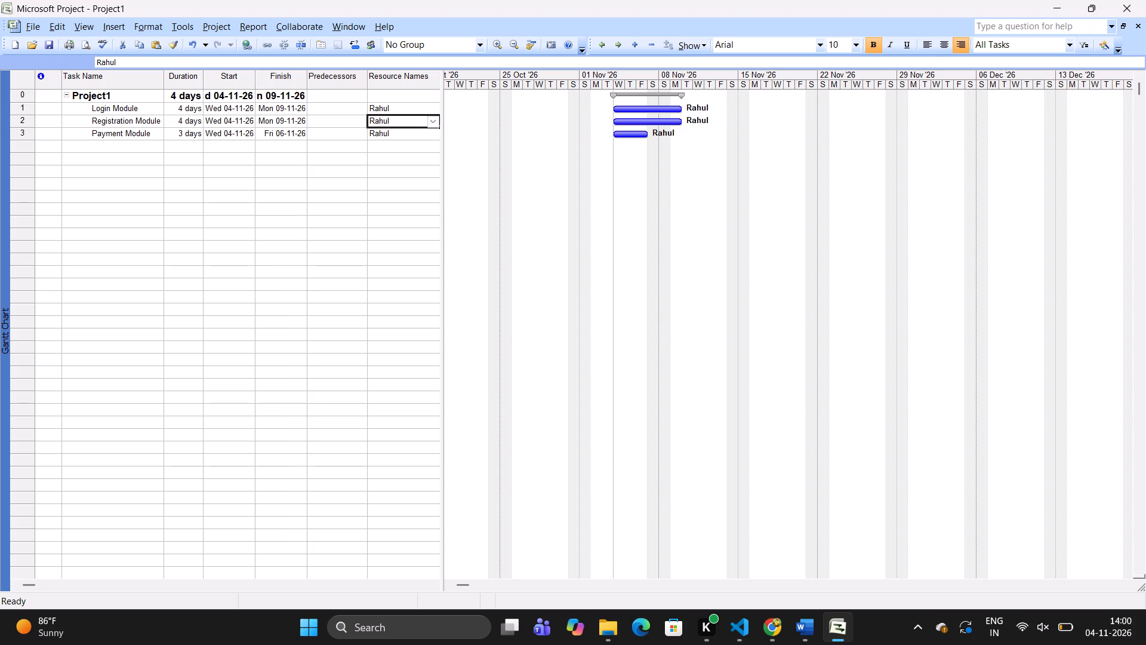
click(436, 125)
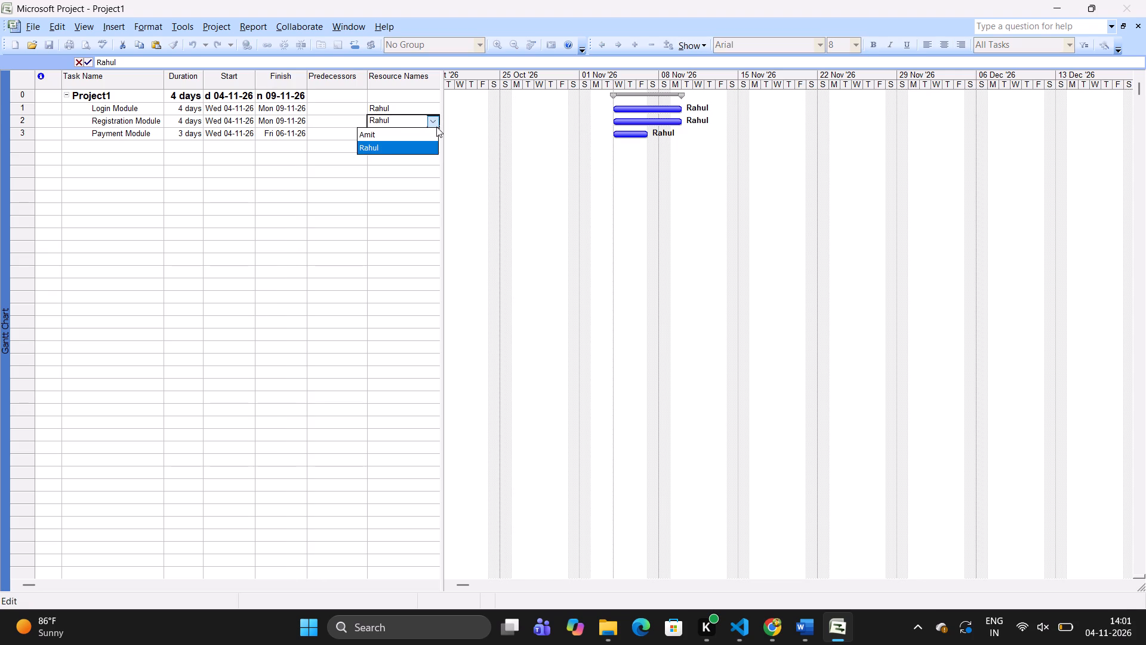
click(417, 157)
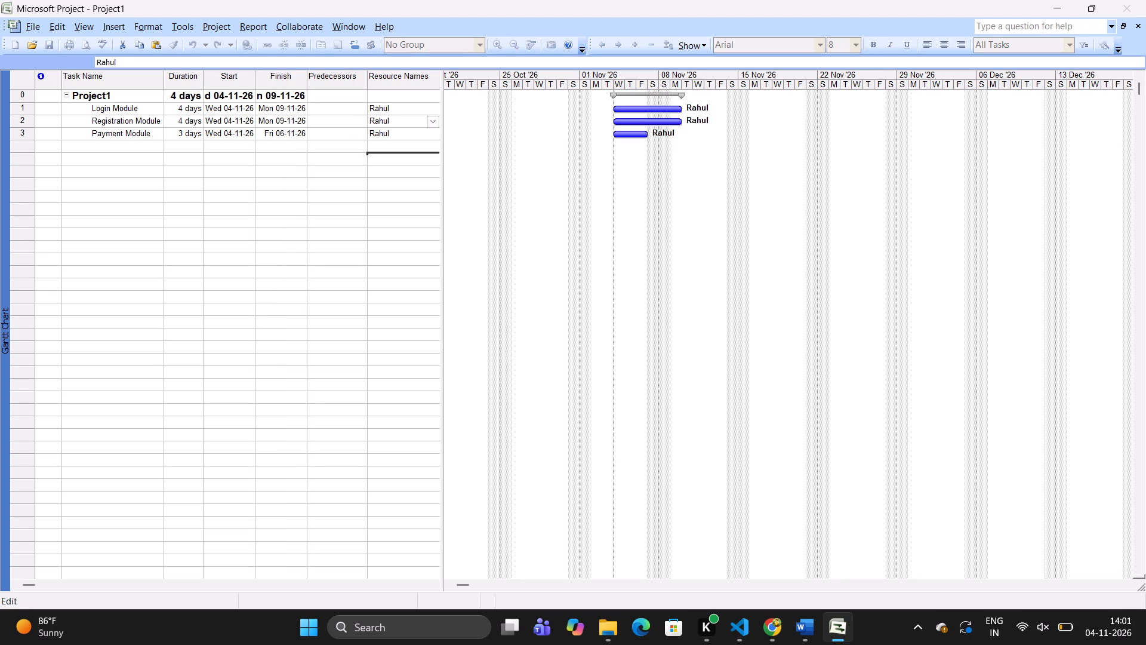
click(423, 121)
click(434, 119)
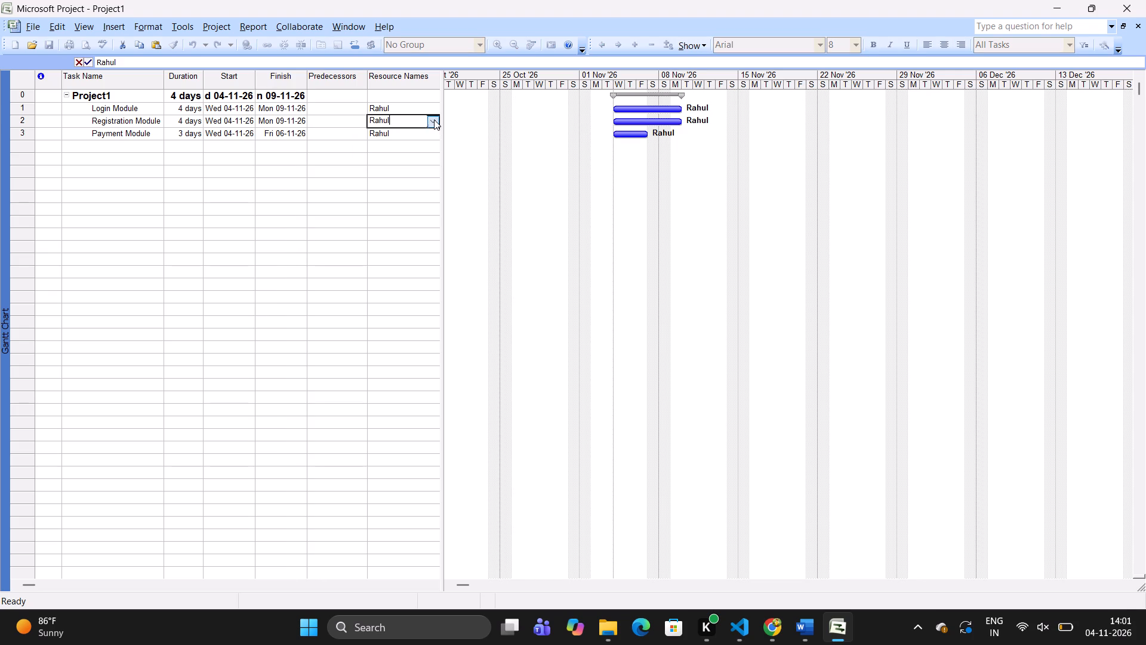
click(426, 139)
right_click(224, 109)
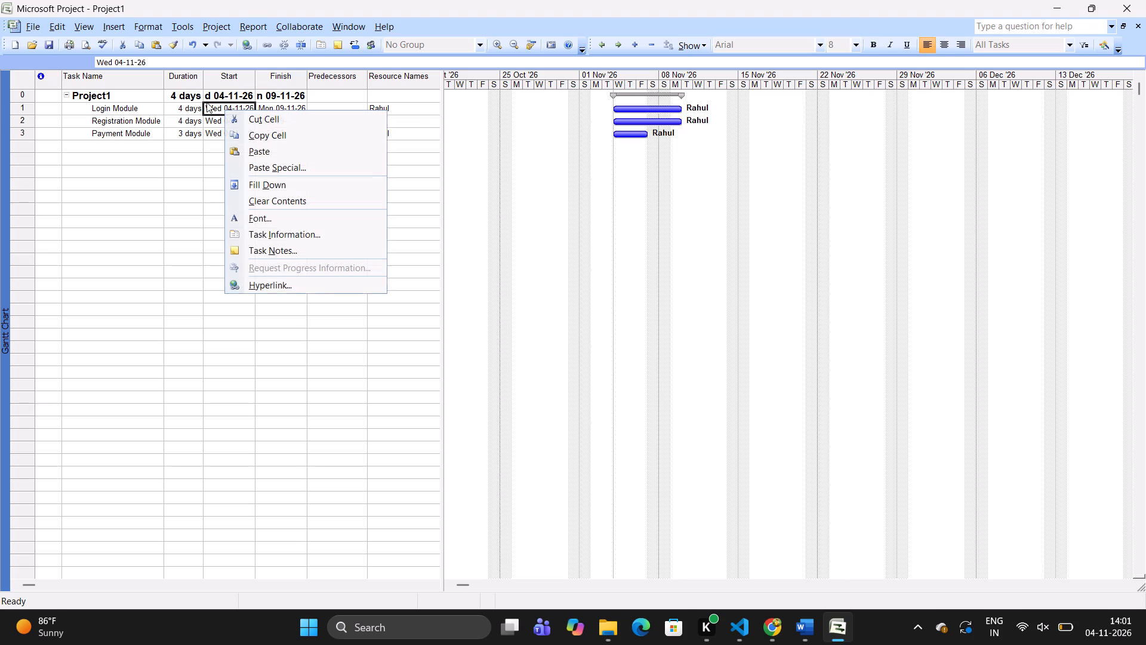
Preview the Budget report from the Costs report category with Amit assigned to the Registration Module.
click(251, 27)
click(266, 78)
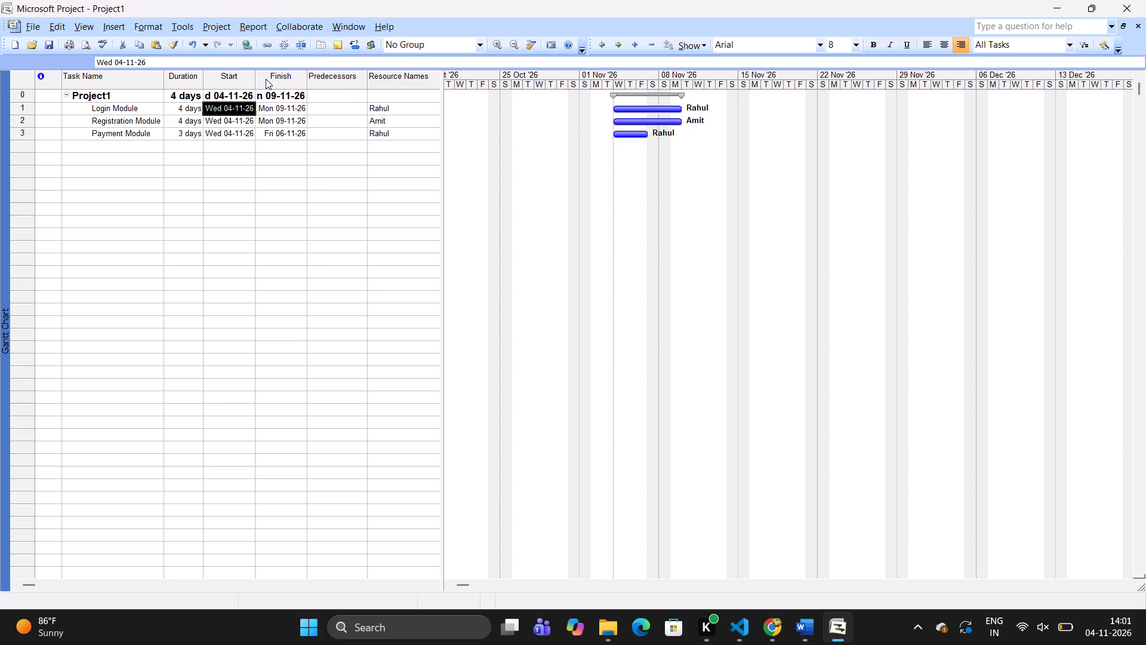
click(304, 140)
click(390, 120)
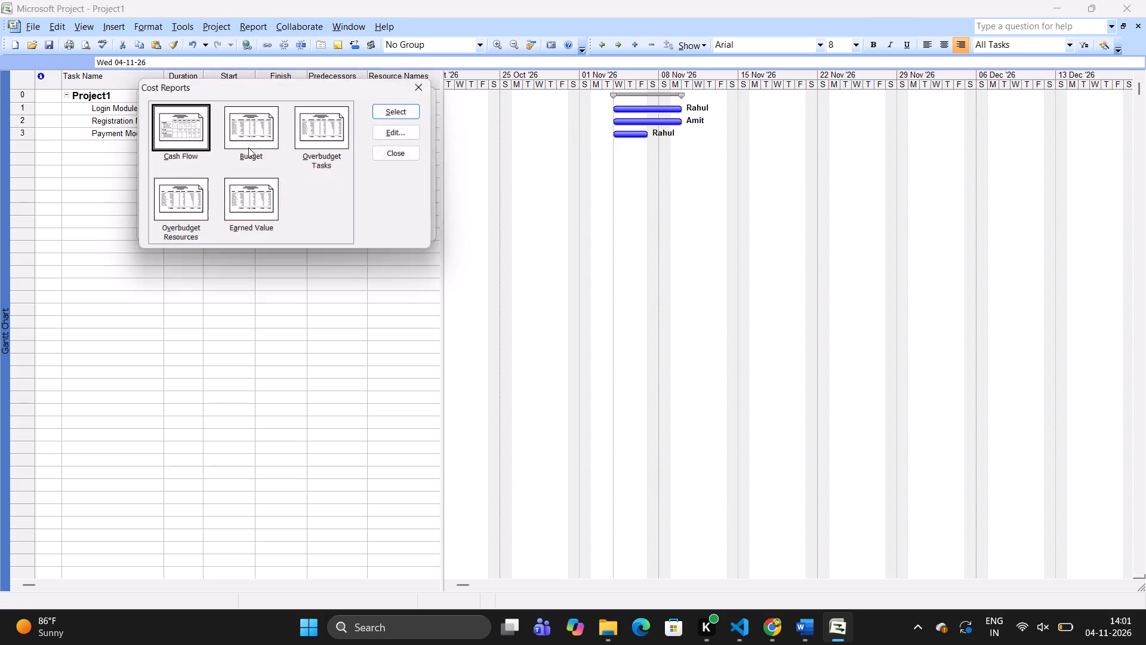
click(253, 142)
click(392, 106)
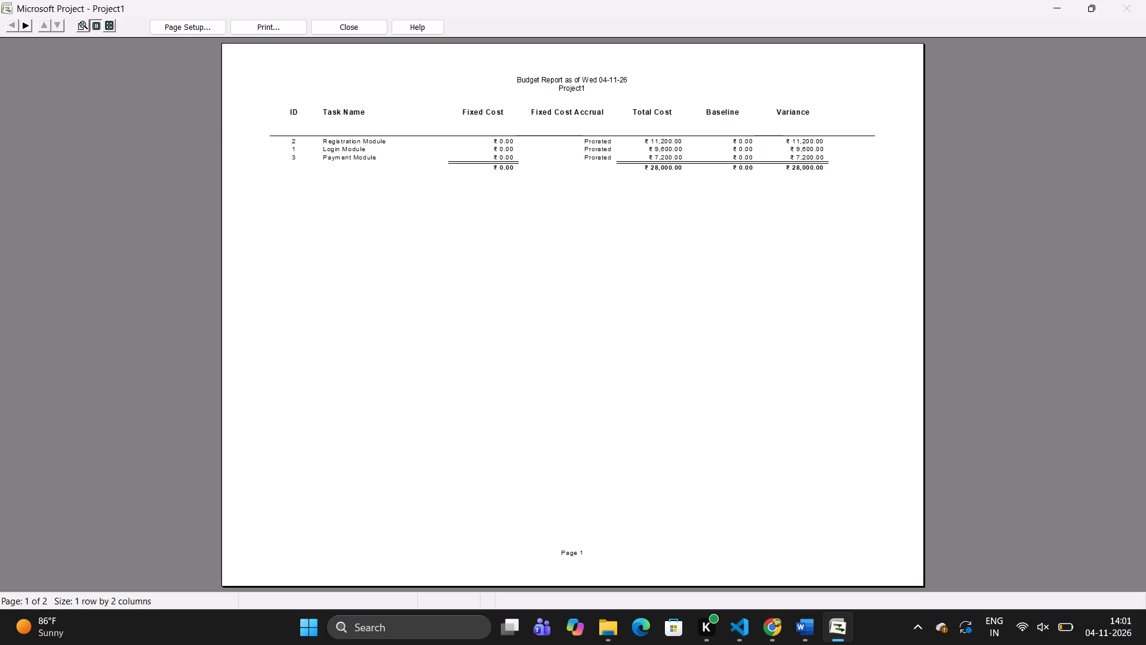
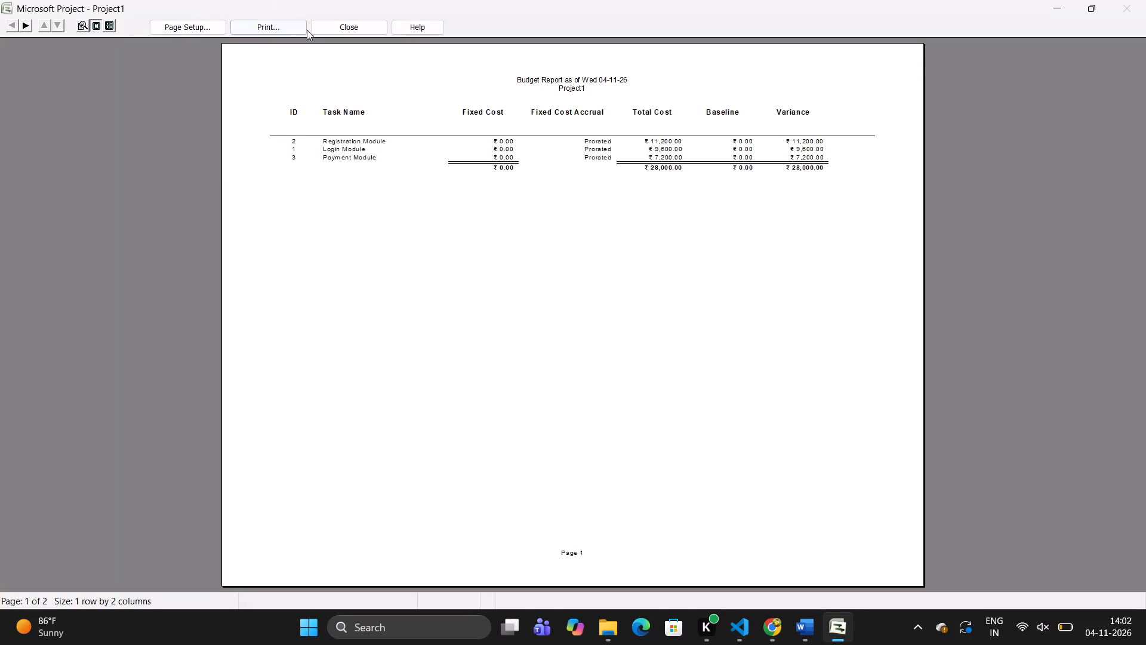
Close the Budget report preview and return to the Gantt Chart.
click(342, 24)
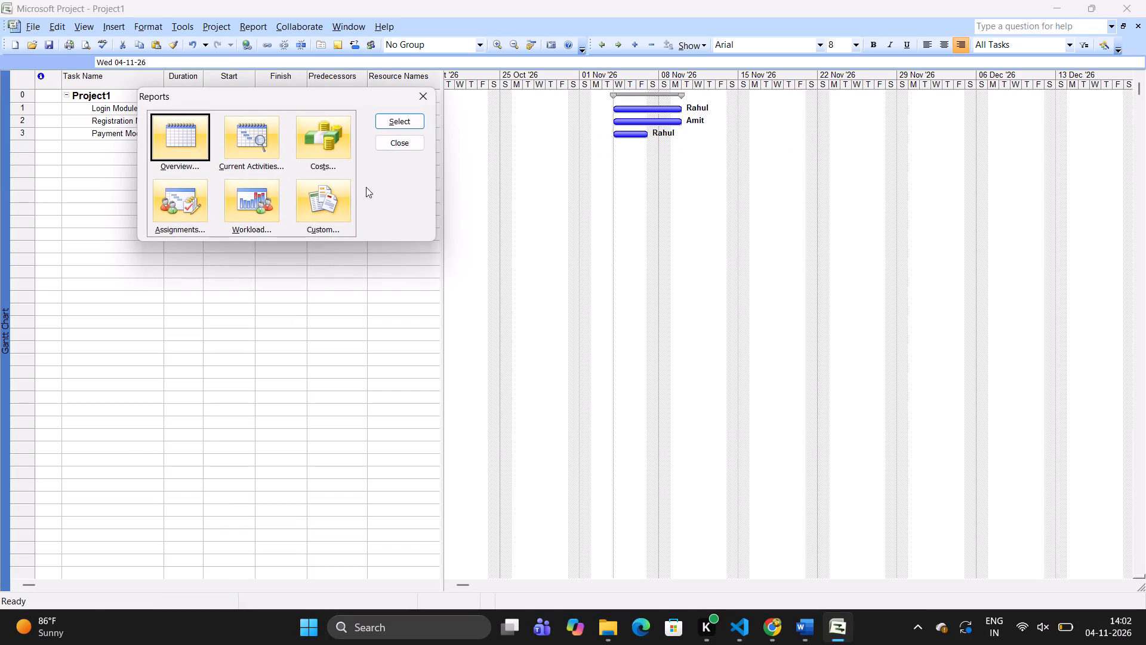
click(430, 97)
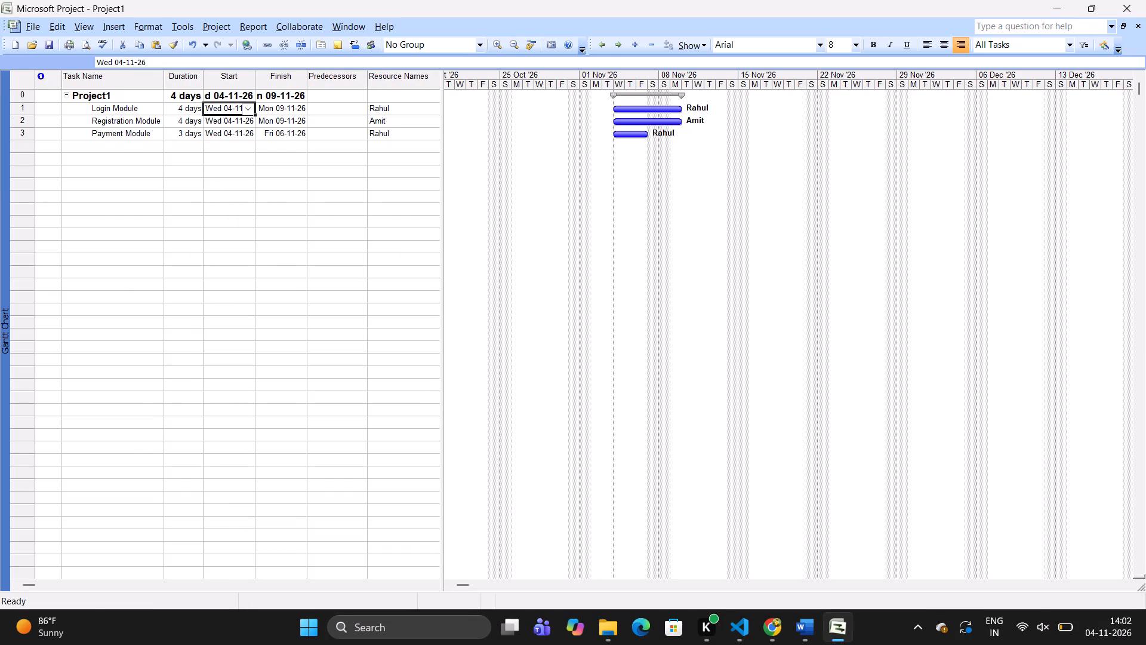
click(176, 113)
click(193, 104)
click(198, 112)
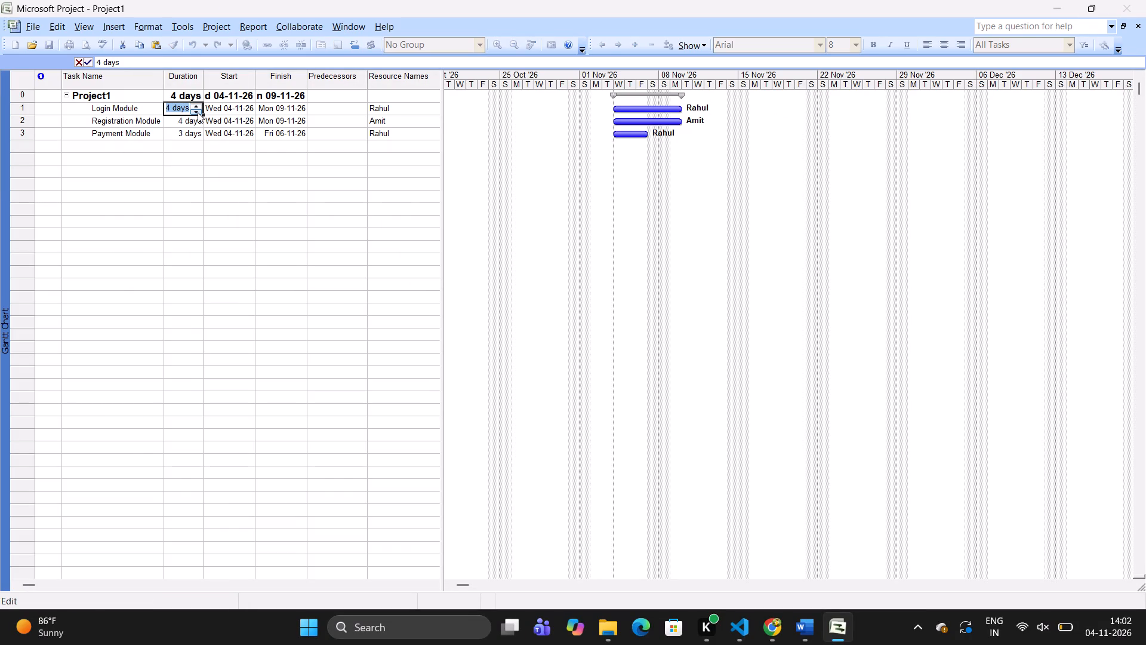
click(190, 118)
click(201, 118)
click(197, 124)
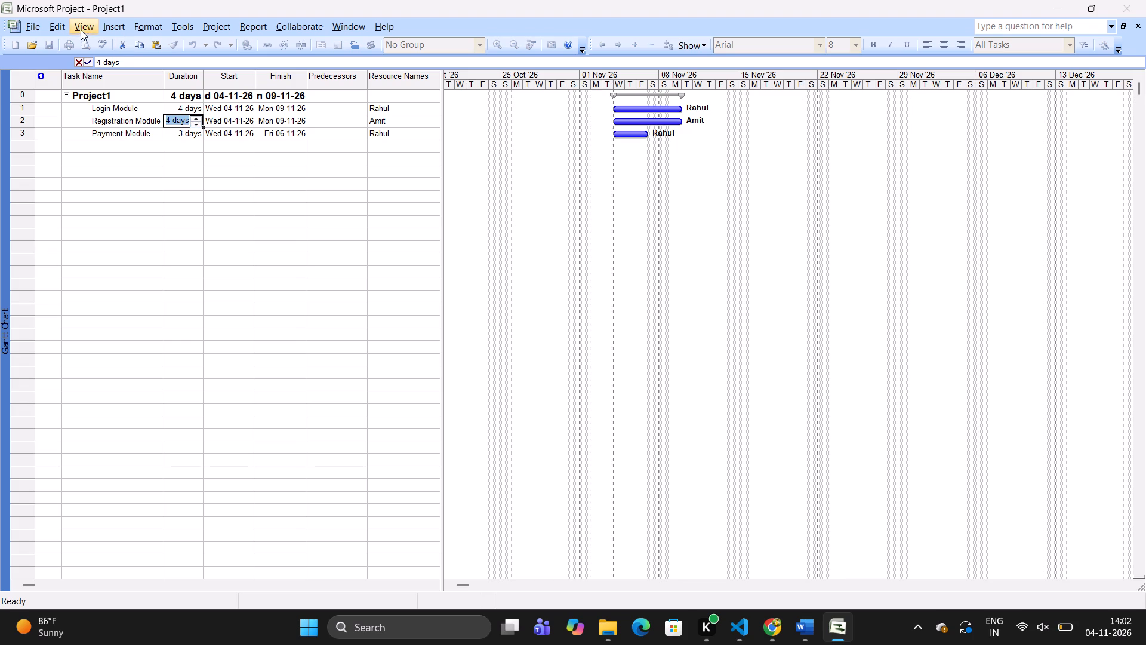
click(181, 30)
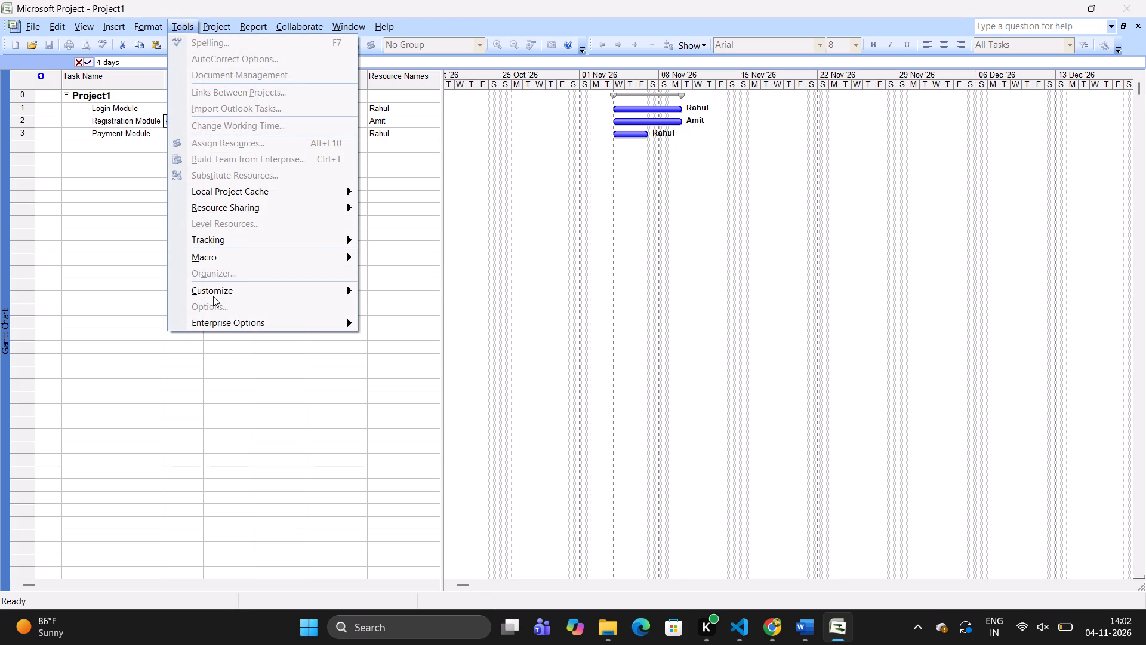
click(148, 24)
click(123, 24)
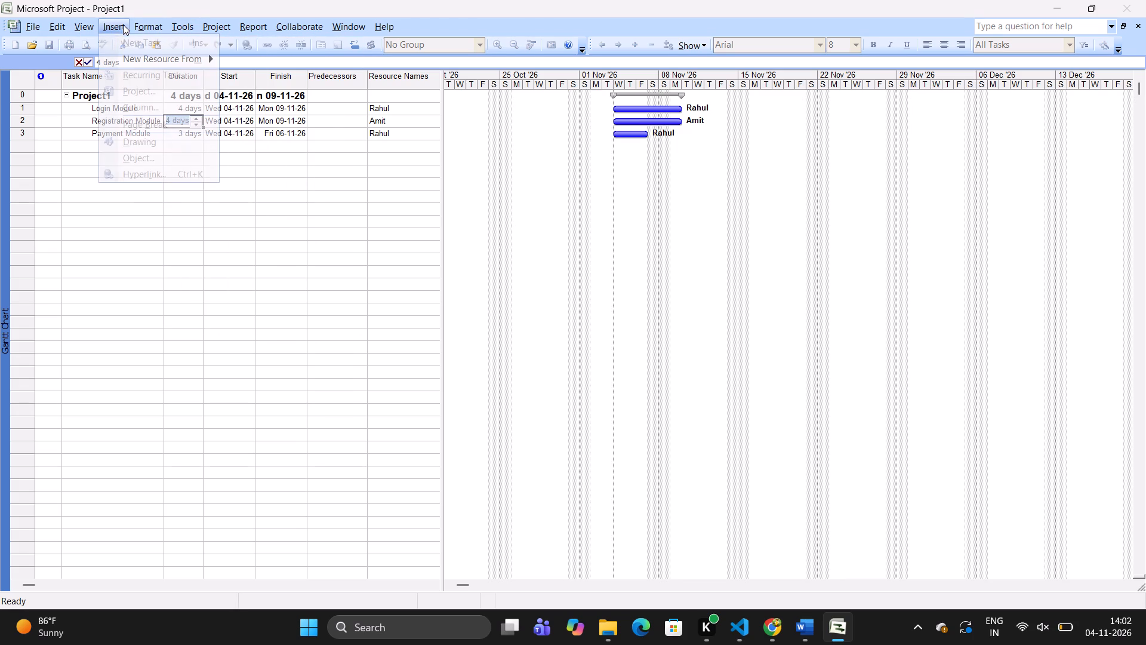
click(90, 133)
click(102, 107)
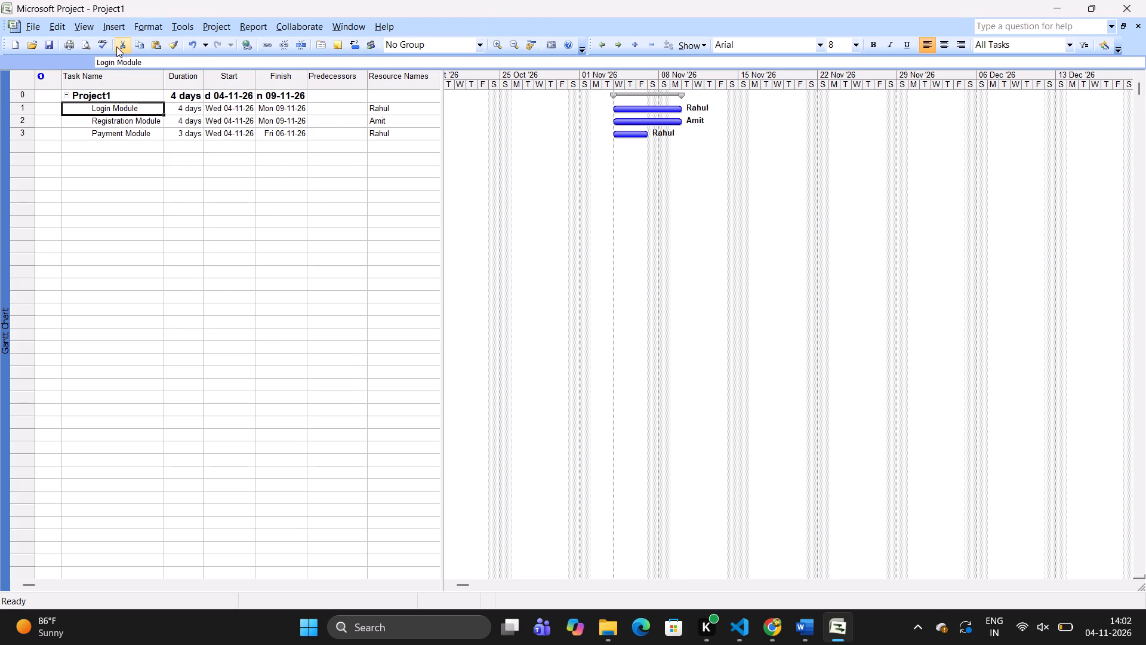
Check the project summary task display setting in the project's view options, leaving it switched on.
click(85, 28)
double_click(178, 23)
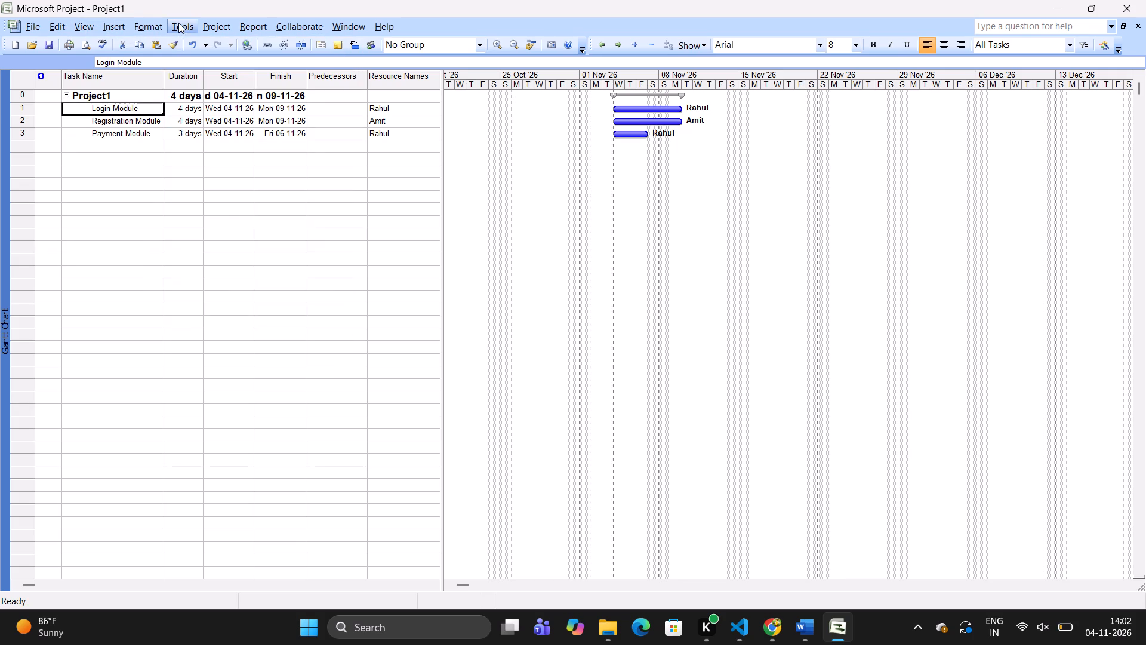
click(178, 23)
click(251, 305)
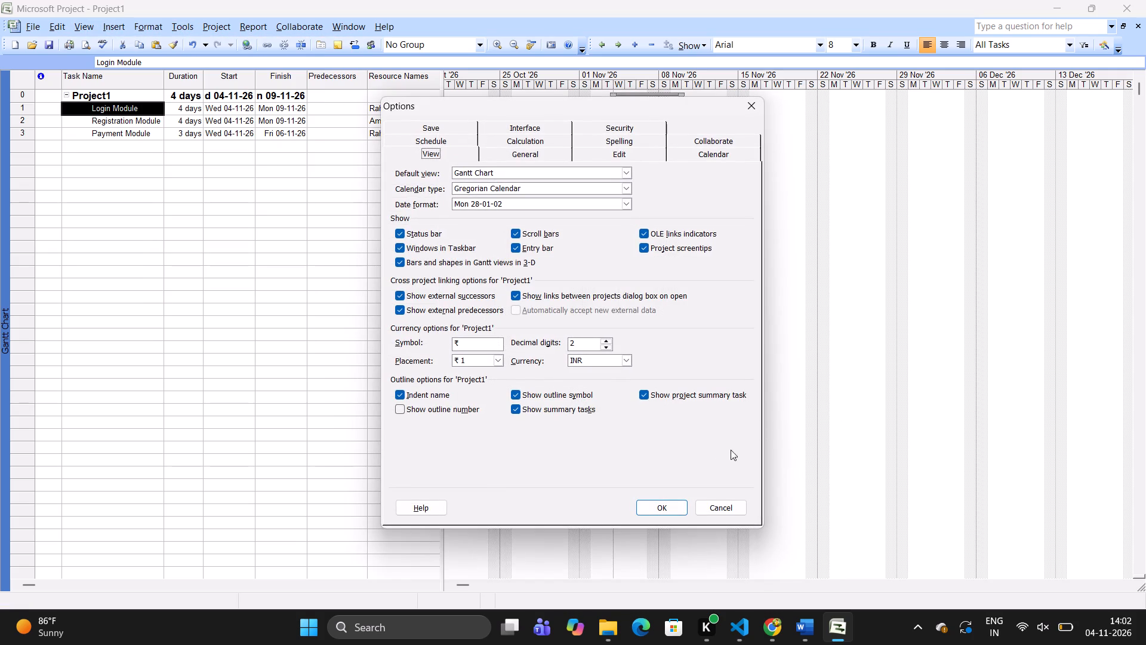
click(648, 393)
click(646, 393)
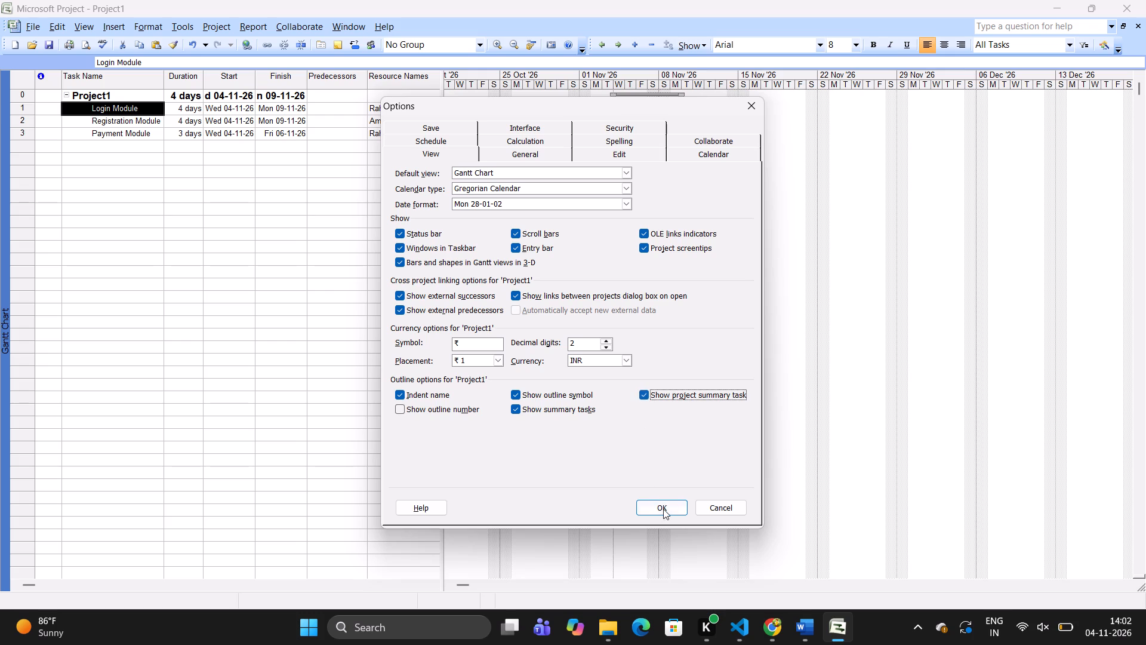
click(669, 511)
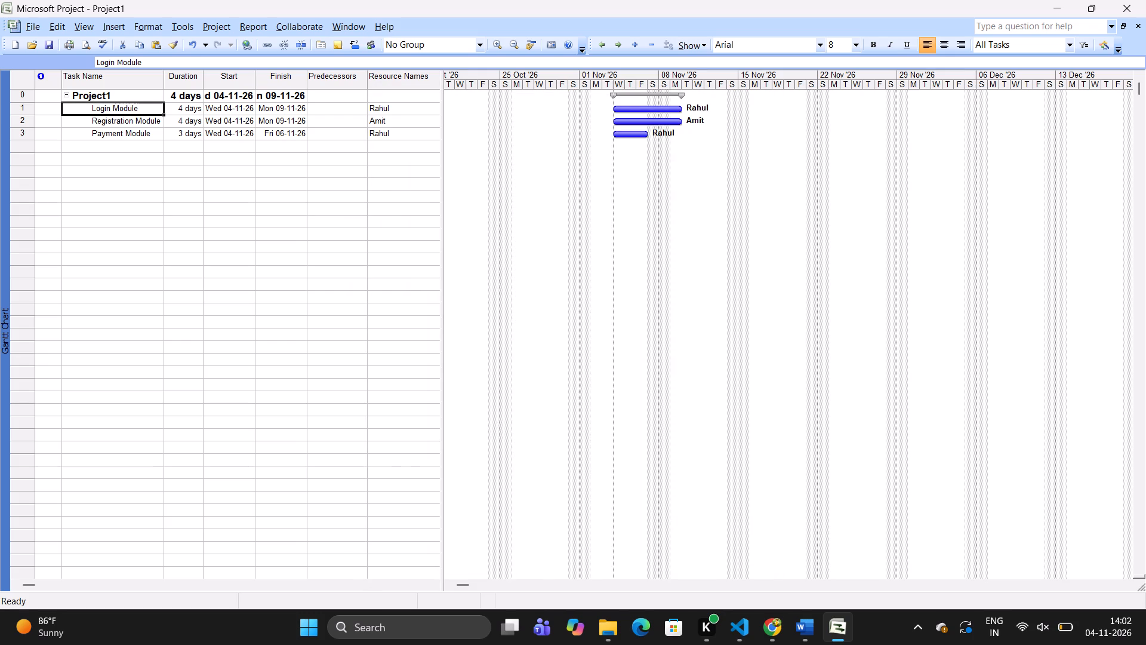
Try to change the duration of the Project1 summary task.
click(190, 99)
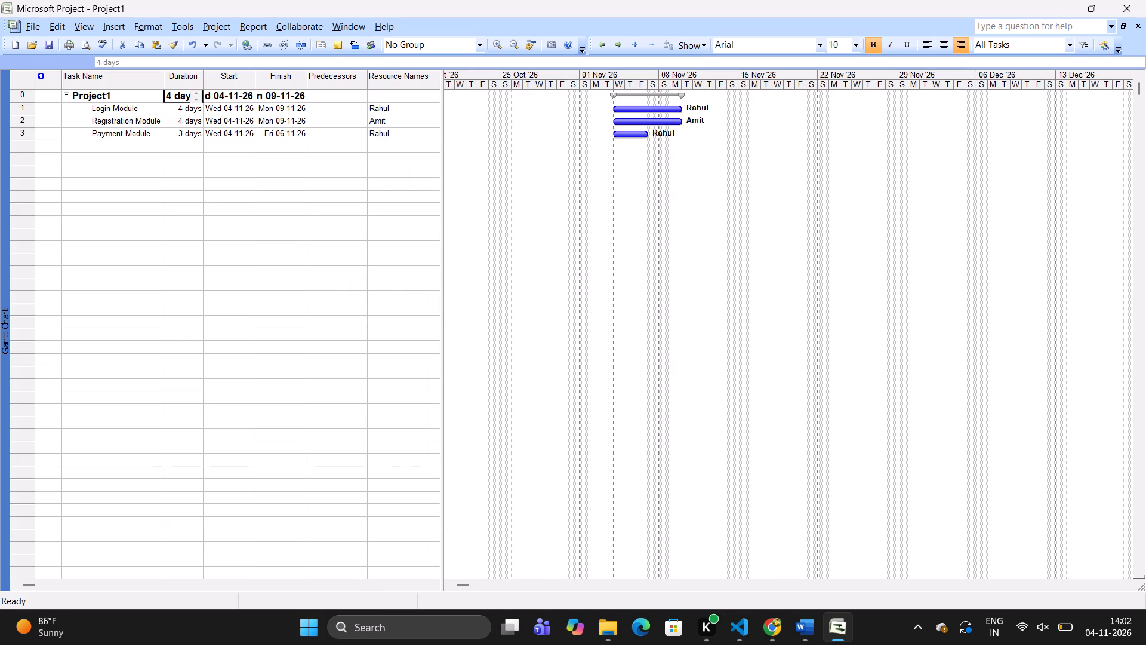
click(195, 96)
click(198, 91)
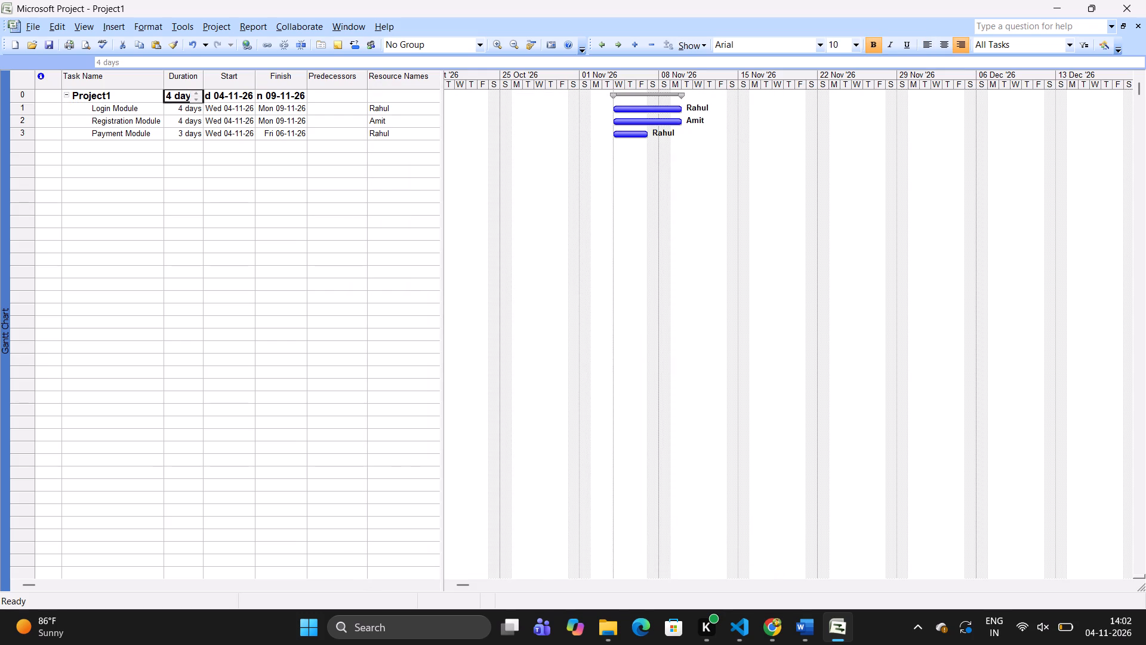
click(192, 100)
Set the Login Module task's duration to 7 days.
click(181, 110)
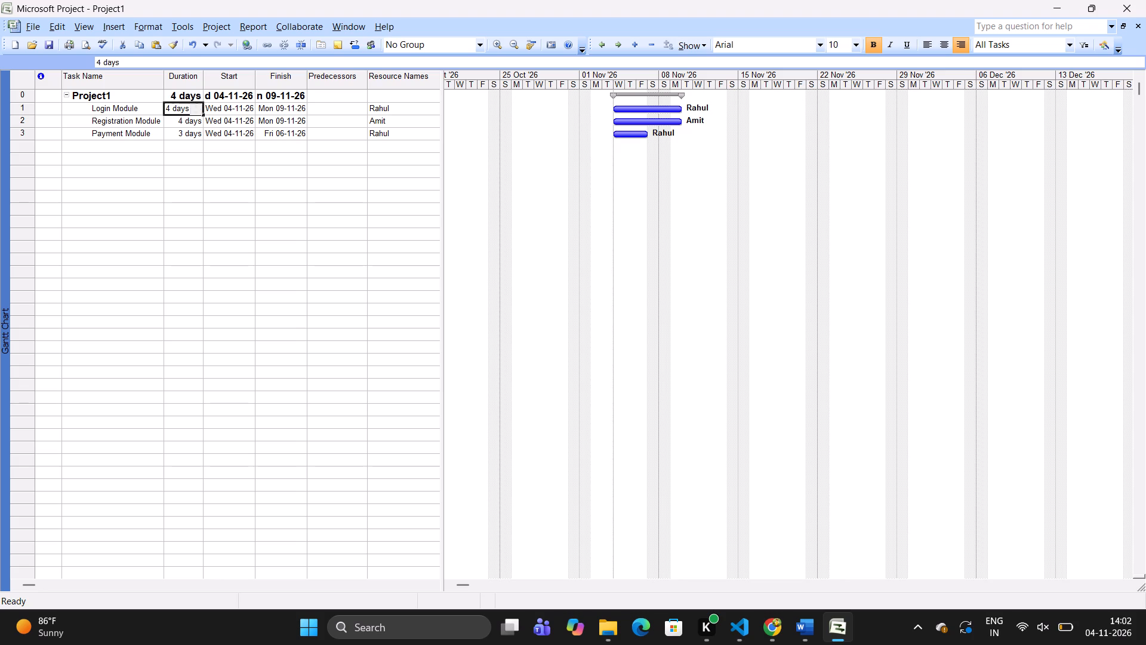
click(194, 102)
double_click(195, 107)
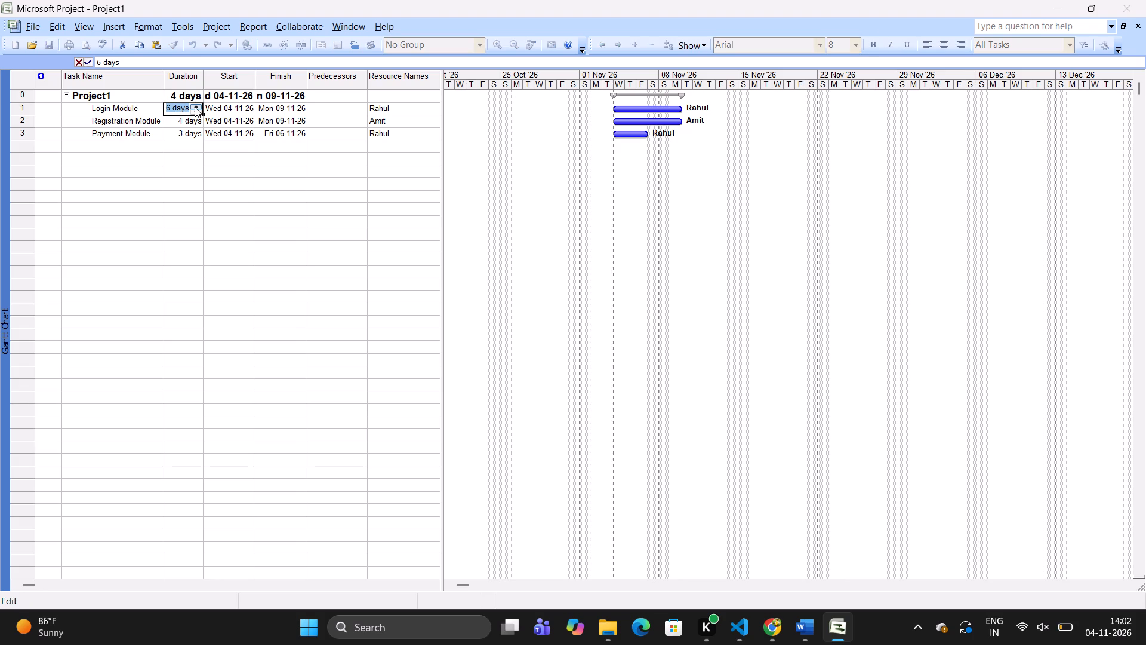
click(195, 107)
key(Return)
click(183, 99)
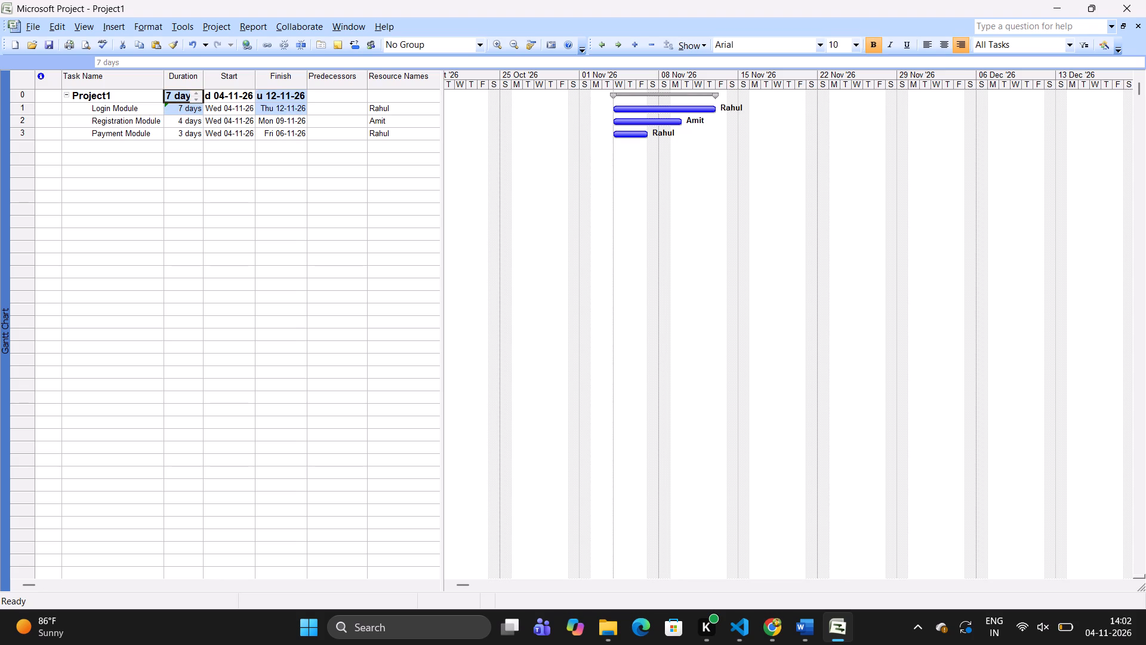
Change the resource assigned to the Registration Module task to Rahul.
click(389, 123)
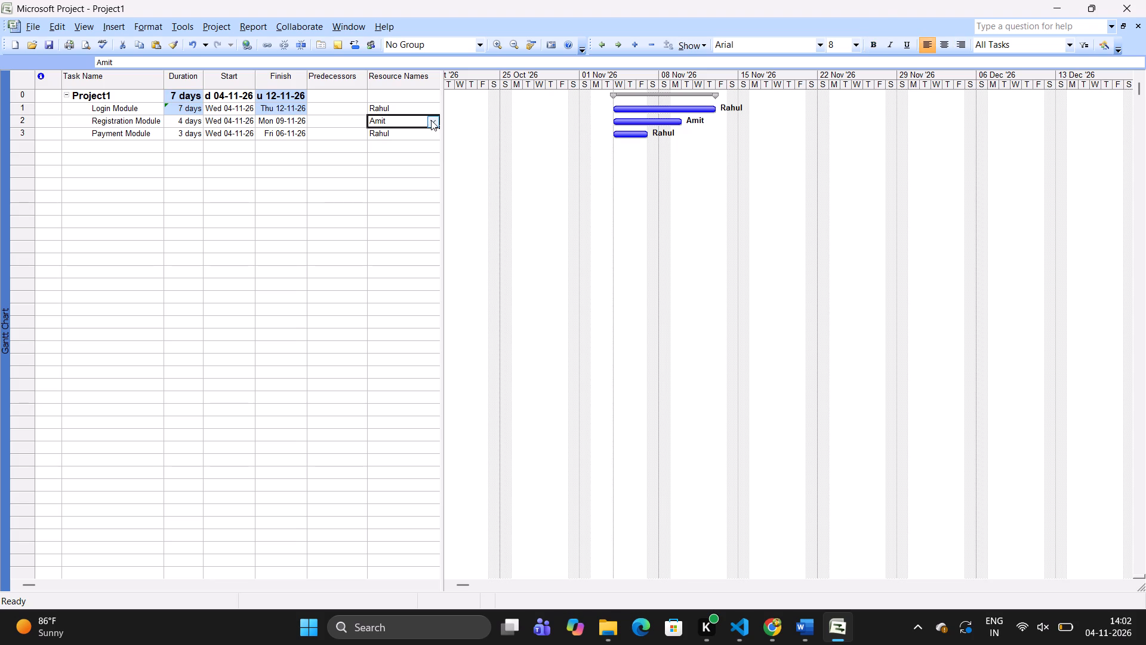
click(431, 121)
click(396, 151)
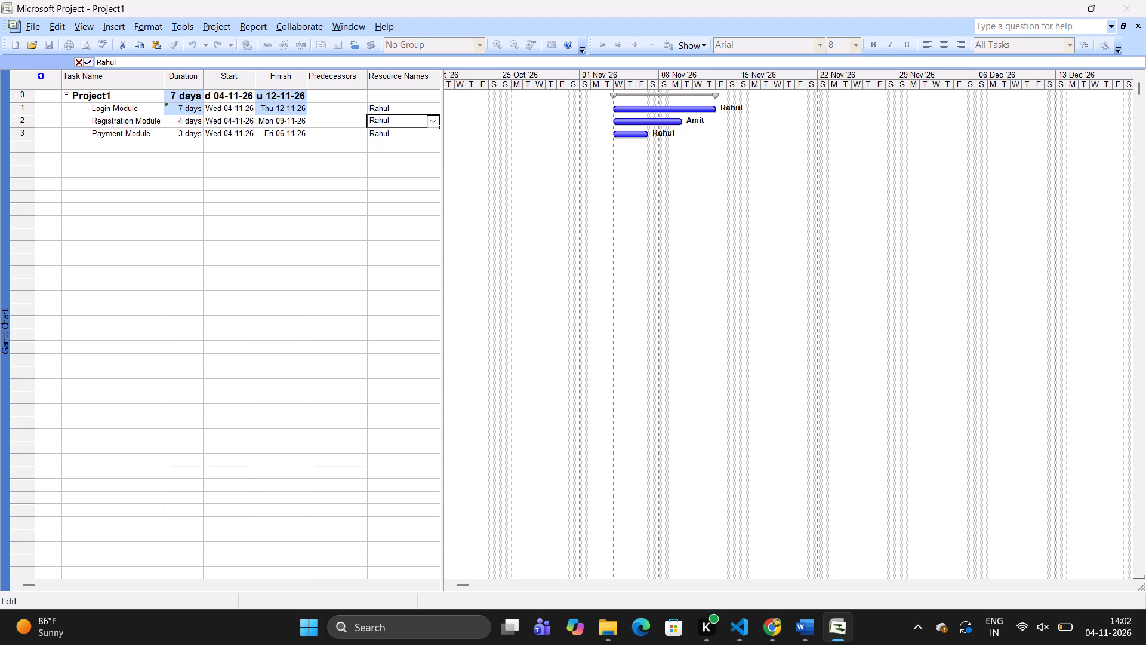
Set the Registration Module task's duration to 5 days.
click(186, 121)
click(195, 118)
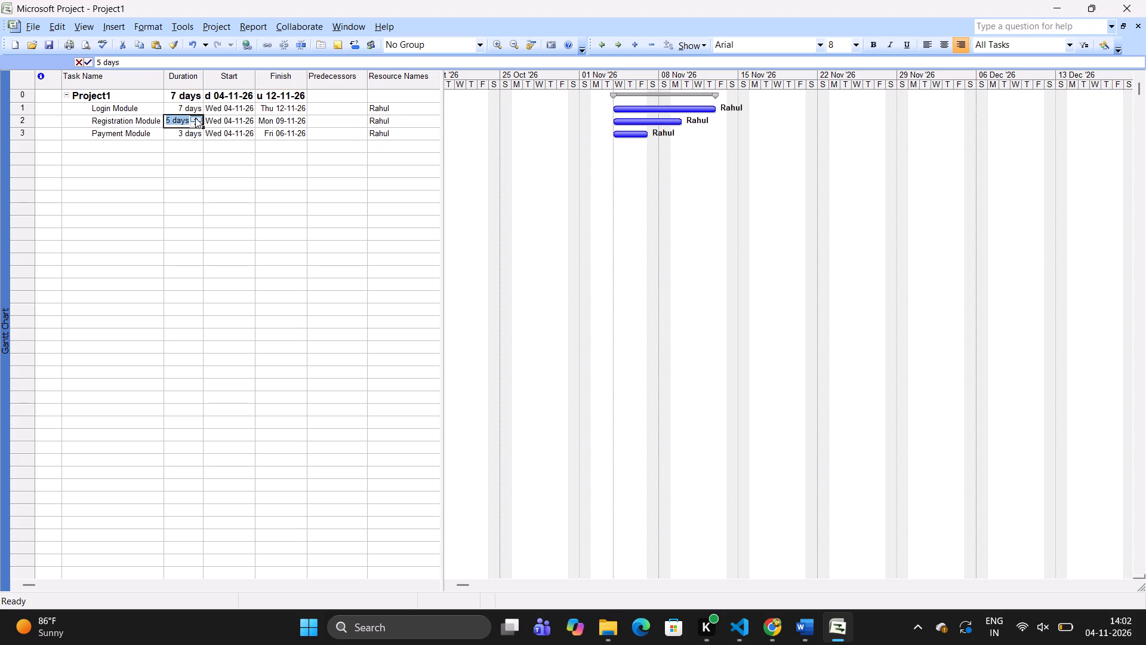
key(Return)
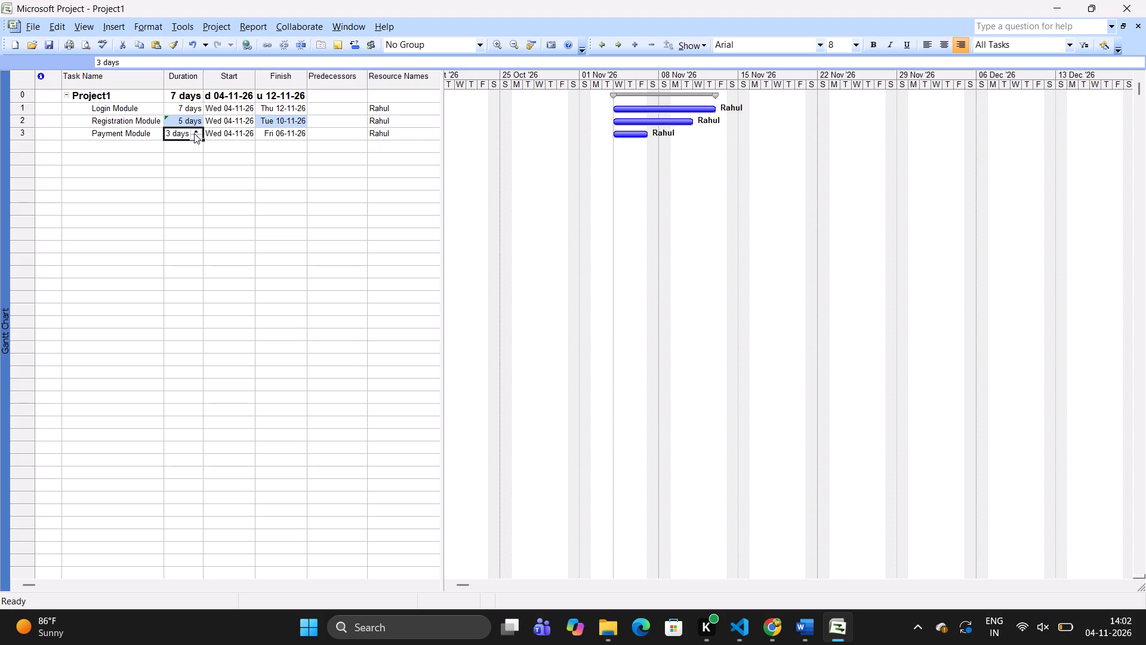
Change the resource assigned to the Registration Module task to Amit.
click(396, 119)
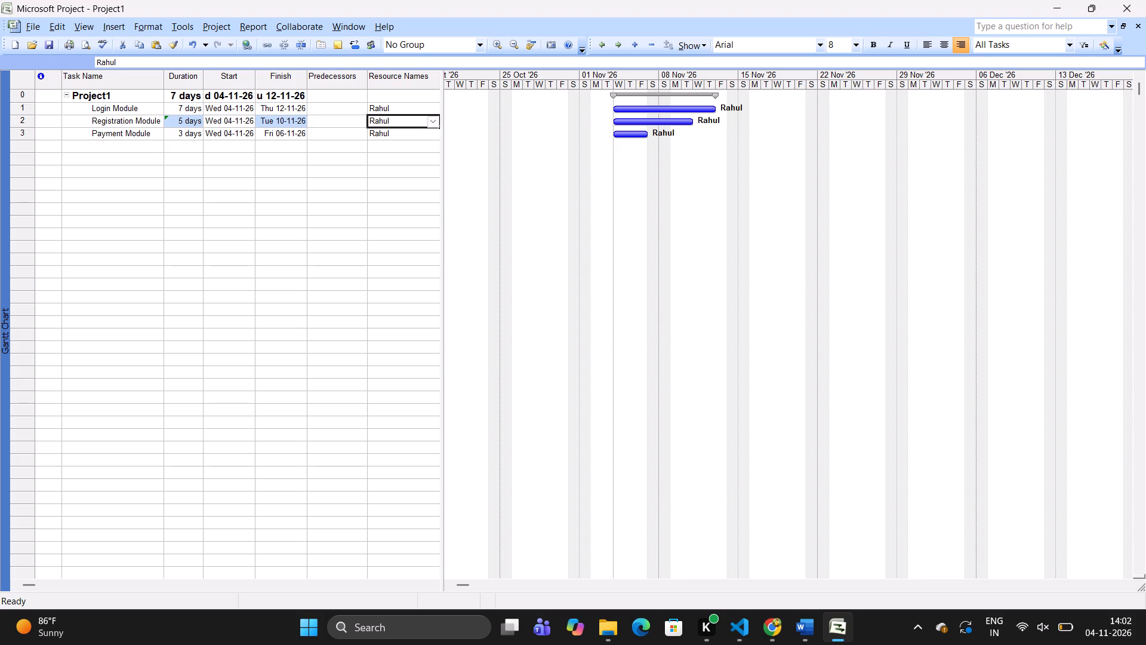
click(435, 122)
click(394, 133)
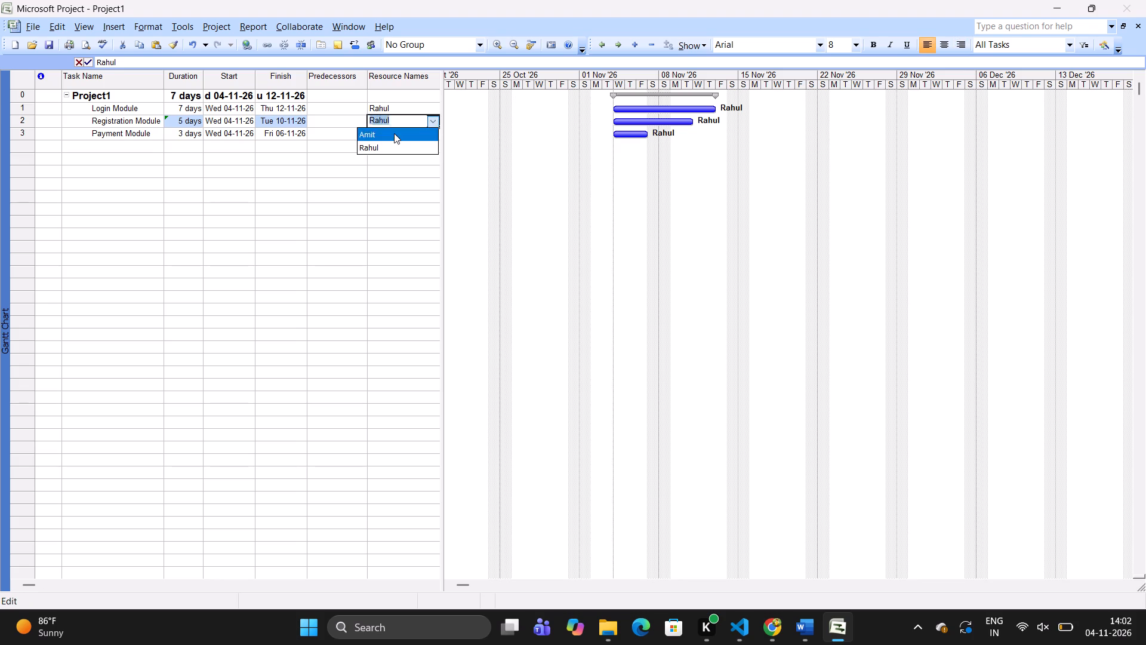
Set the Login Module task's duration to 4 days.
click(185, 110)
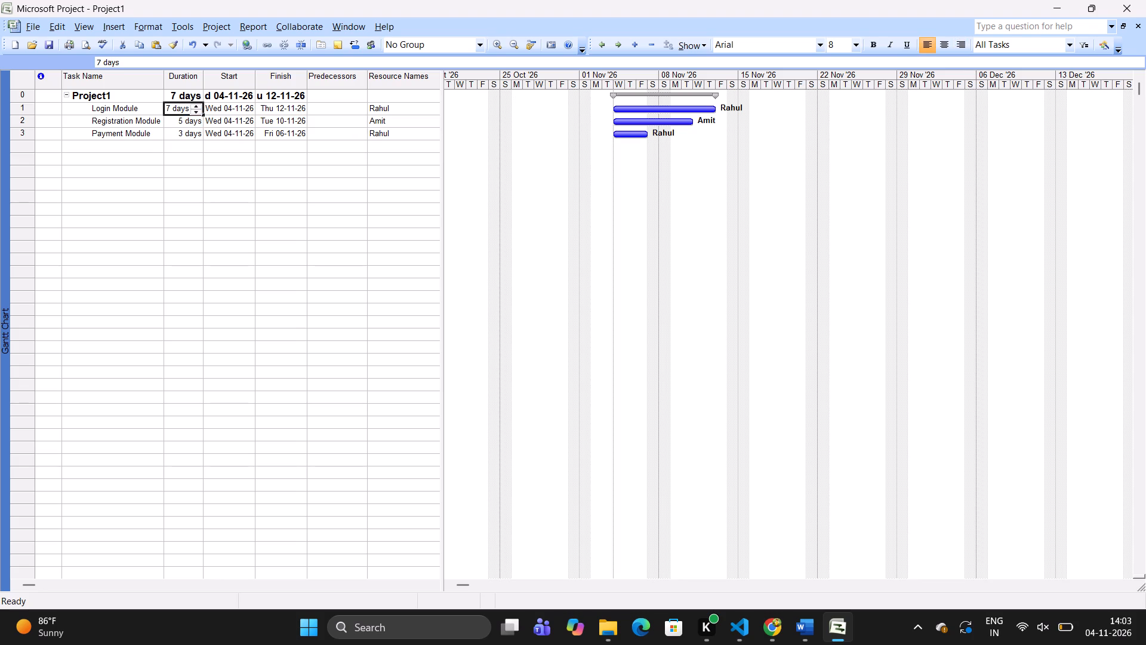
triple_click(199, 113)
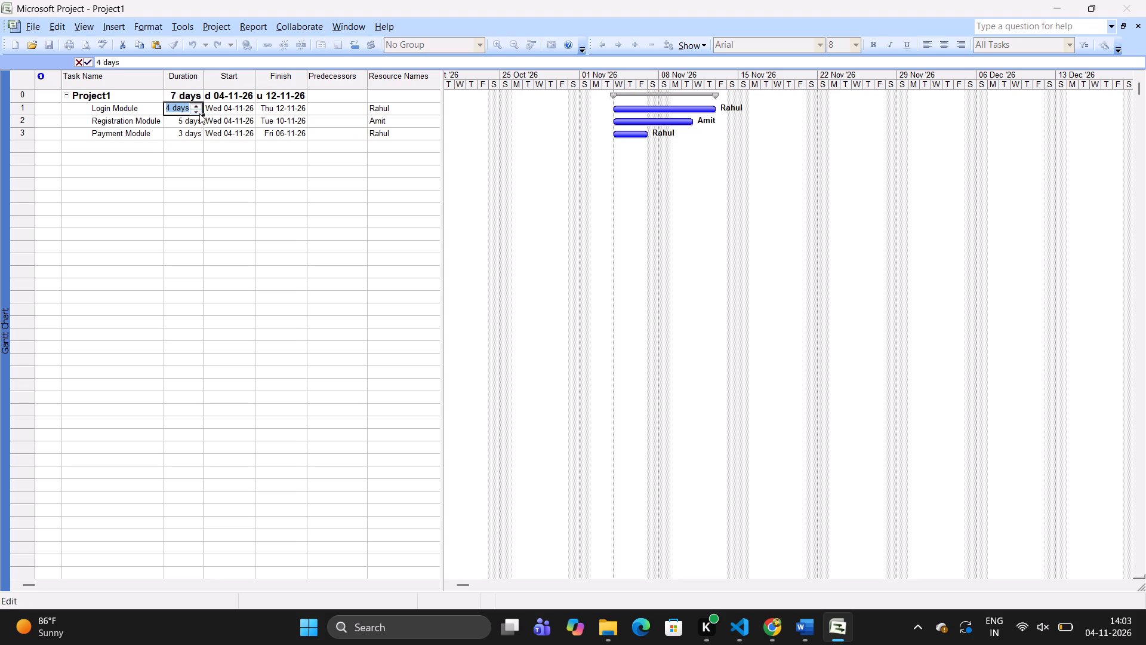
key(Return)
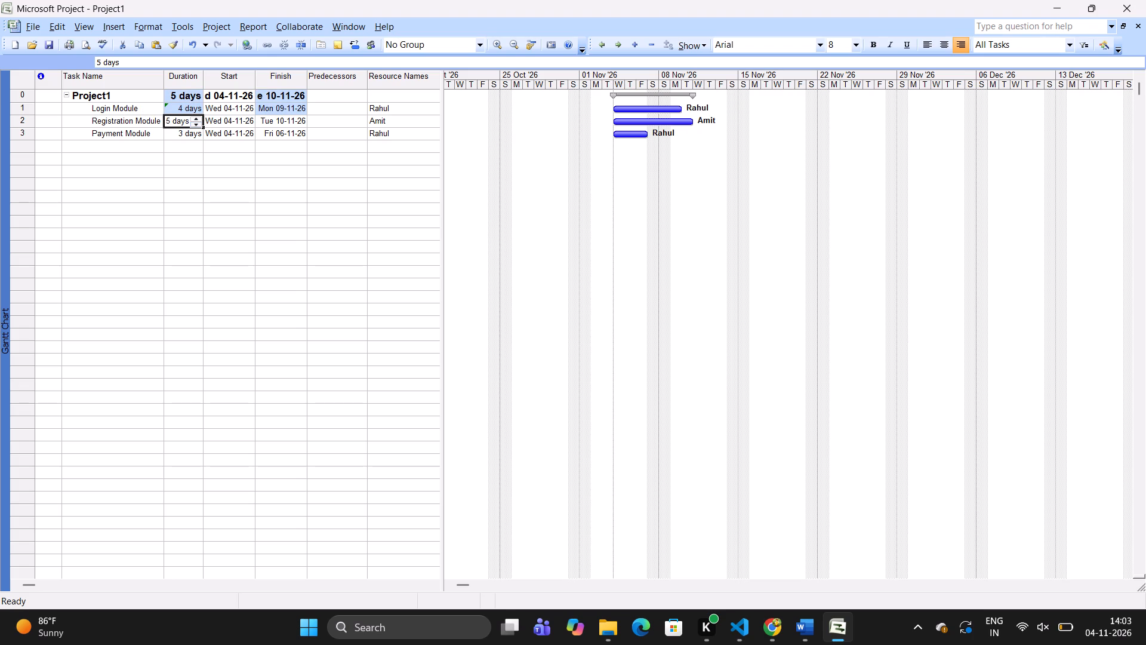
Set the Registration Module task's duration to 4 days.
click(198, 116)
double_click(198, 116)
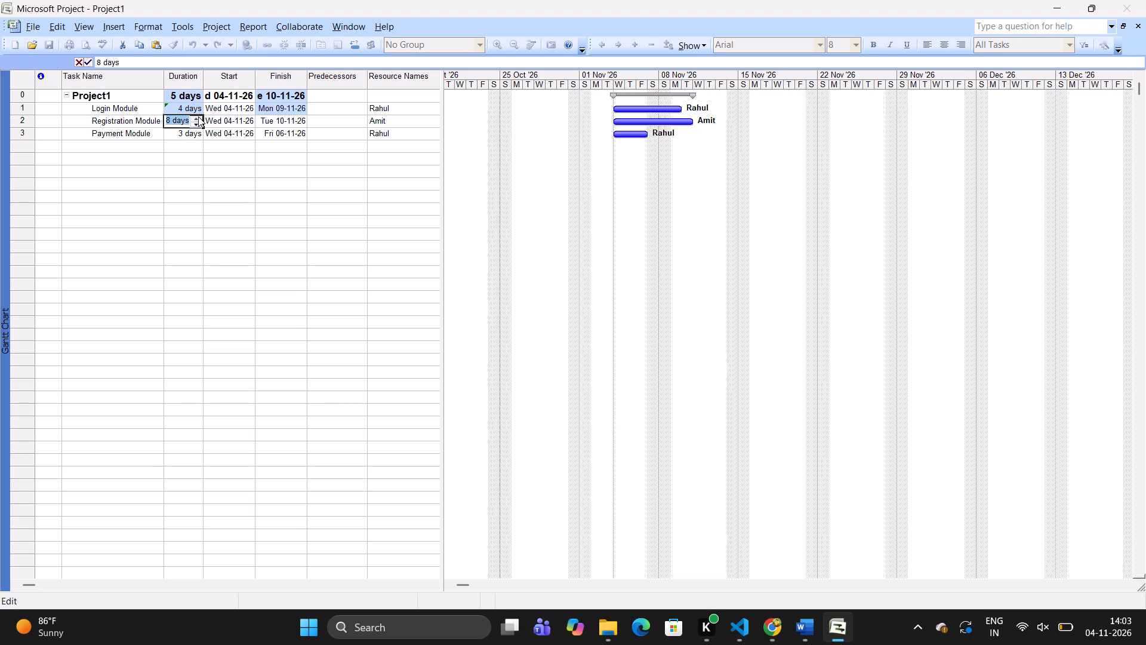
click(198, 116)
triple_click(197, 124)
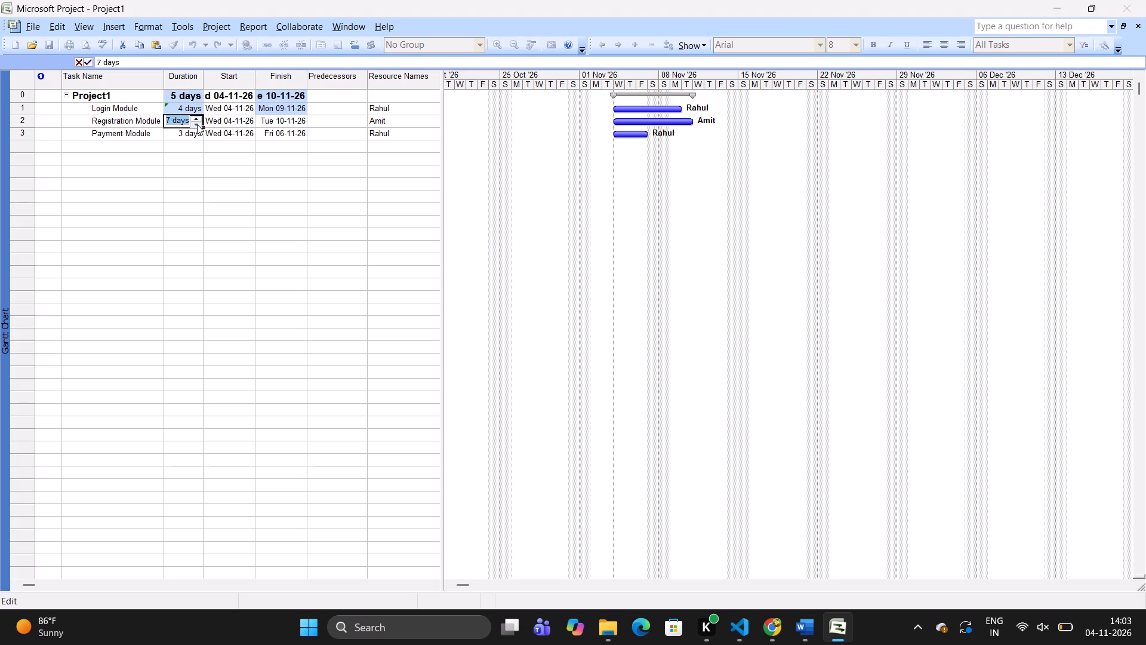
click(197, 124)
click(197, 124)
key(Return)
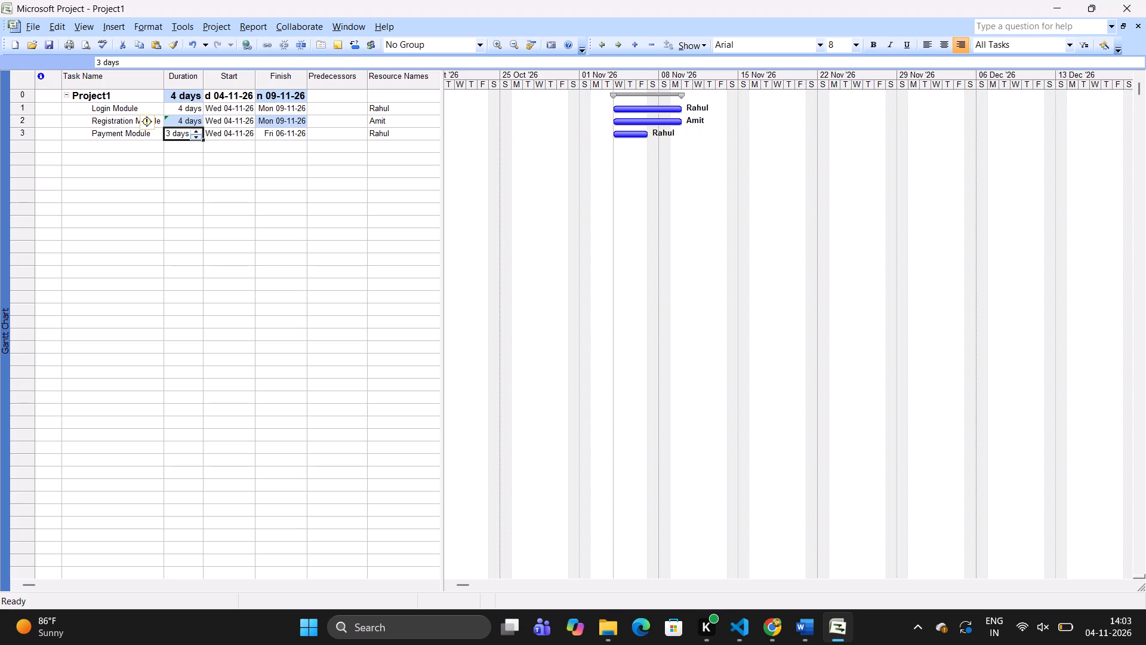
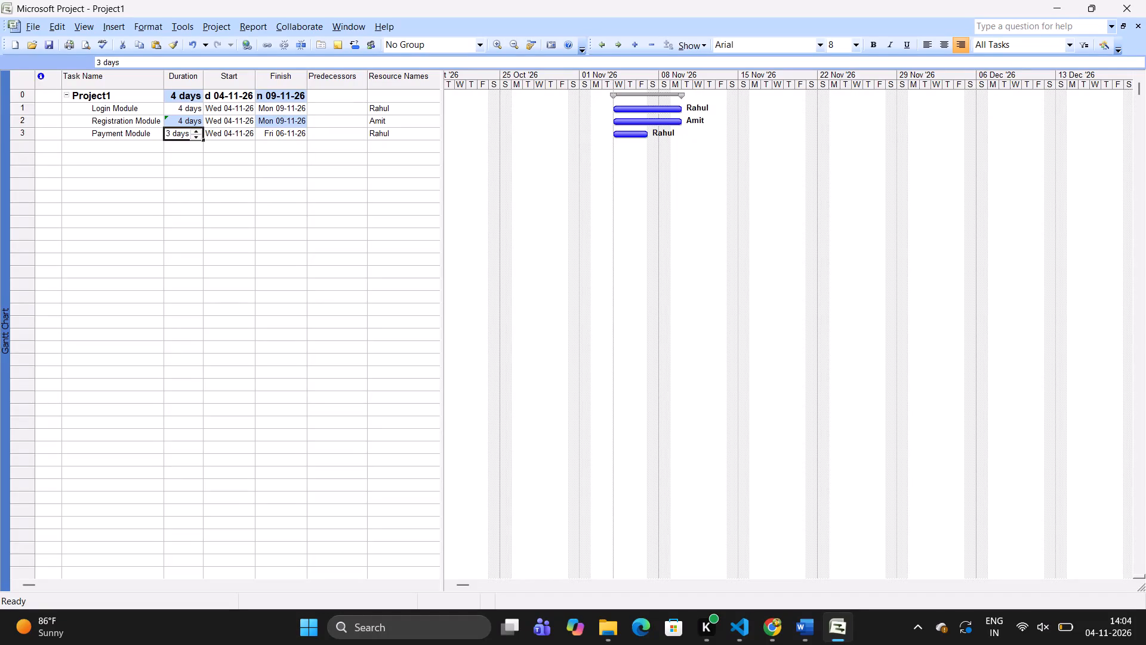
Set the Login Module task's start date to Mon 02-11-26, accepting the move before the project start date.
click(230, 109)
click(248, 107)
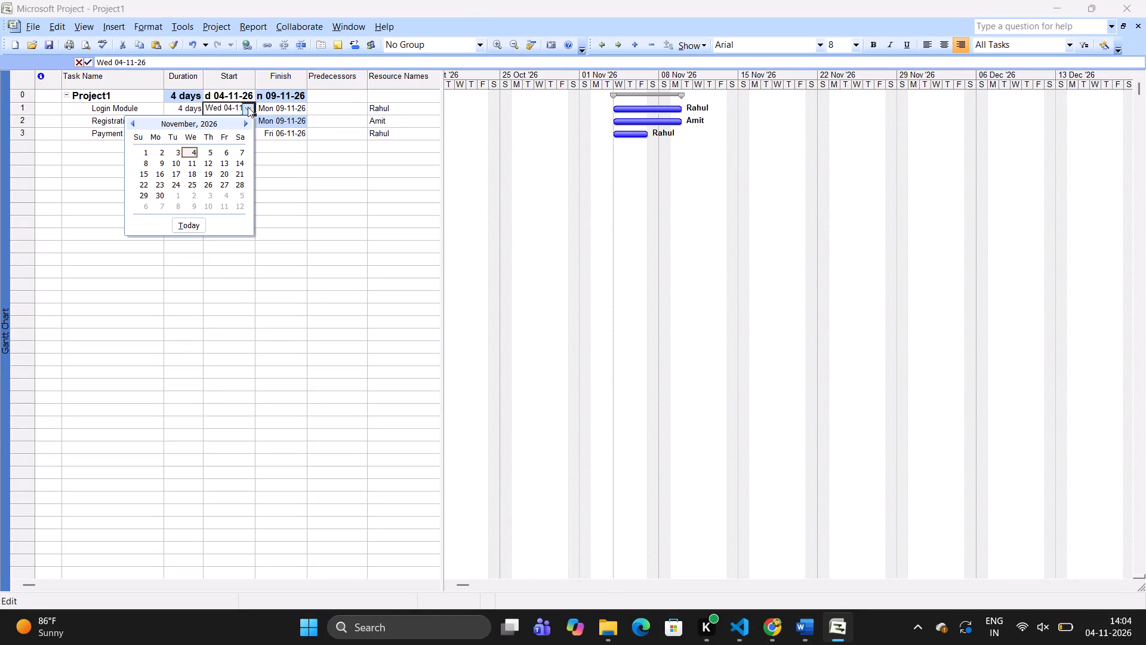
click(158, 156)
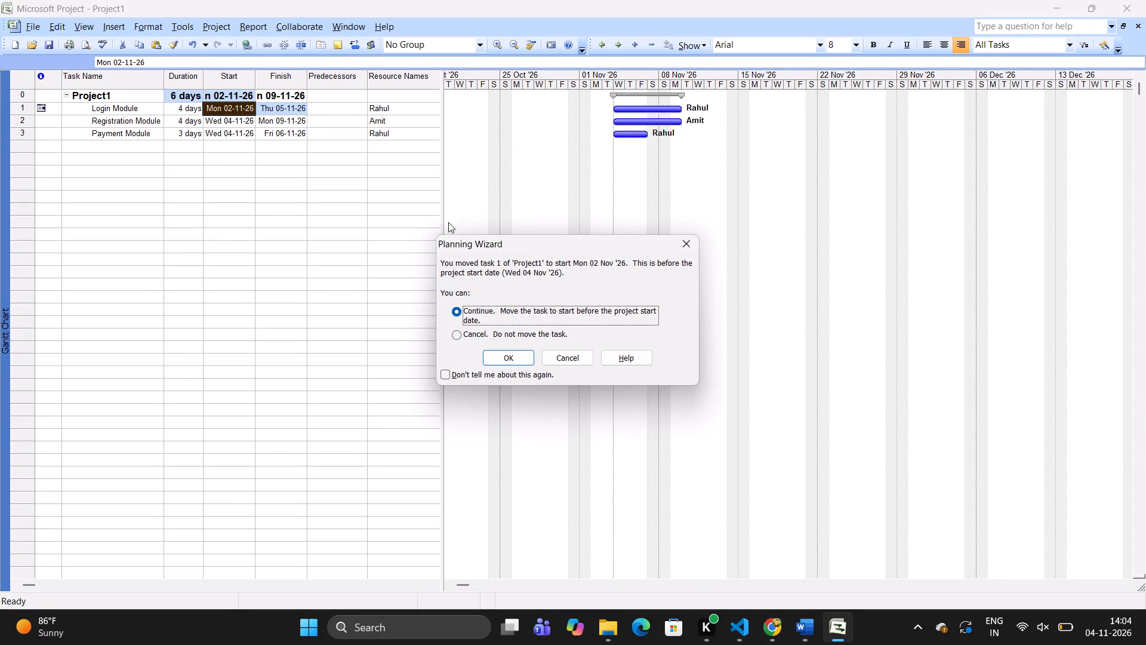
click(519, 361)
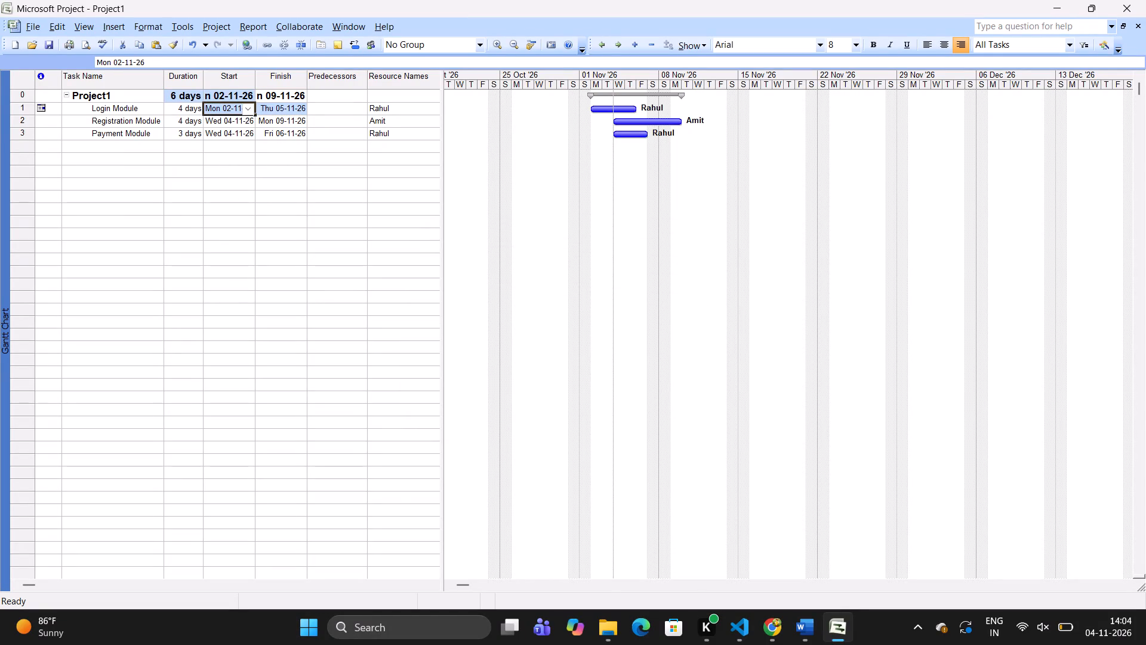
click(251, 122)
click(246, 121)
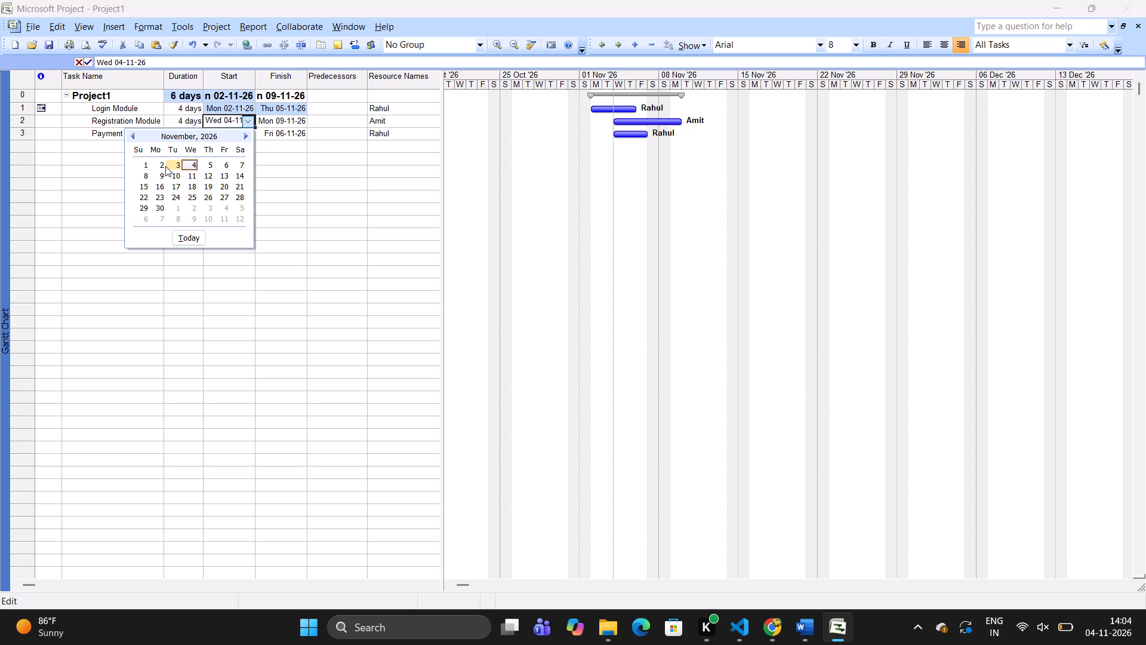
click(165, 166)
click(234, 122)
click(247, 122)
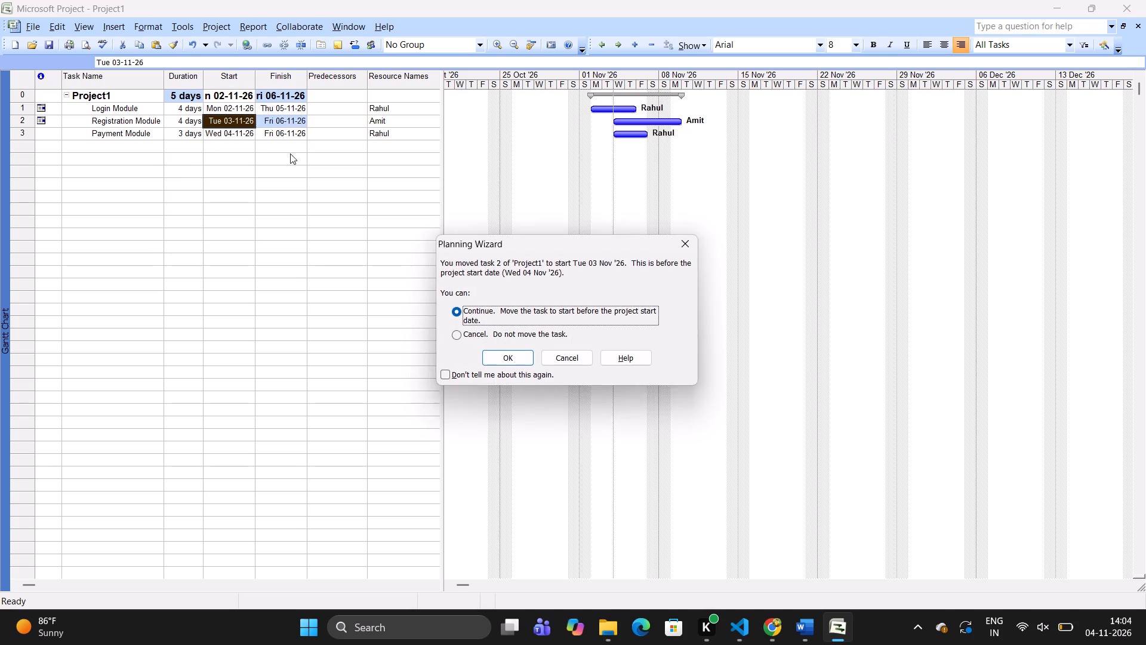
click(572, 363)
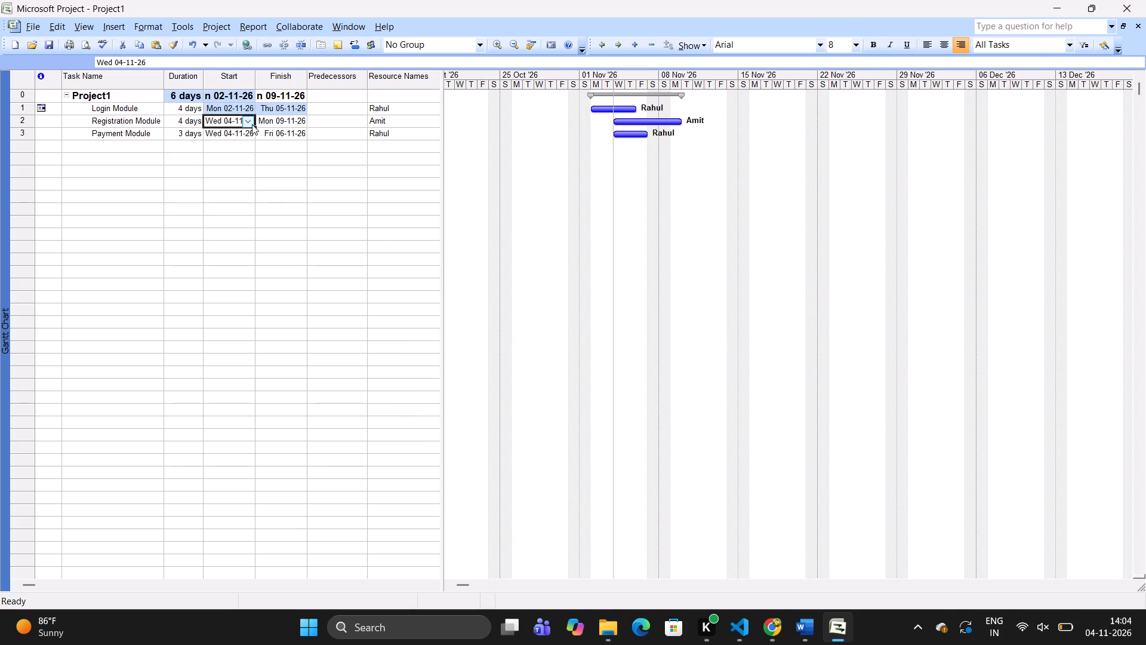
Set the Registration Module task's start date to Mon 02-11-26, accepting the move before the project start date.
click(252, 124)
click(157, 167)
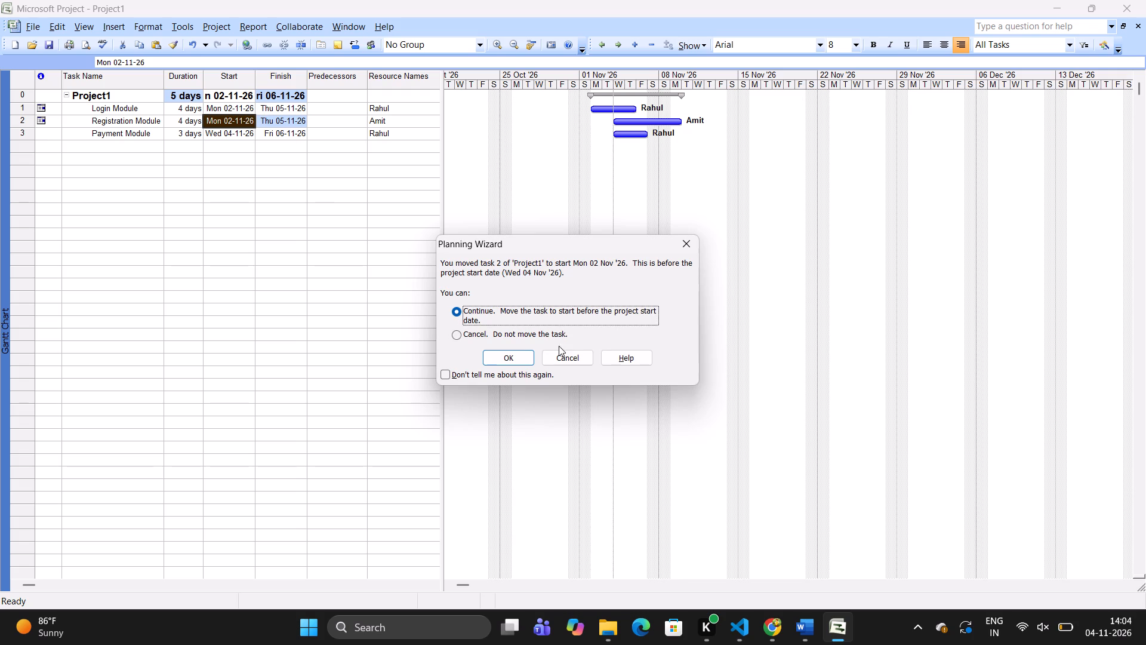
click(512, 357)
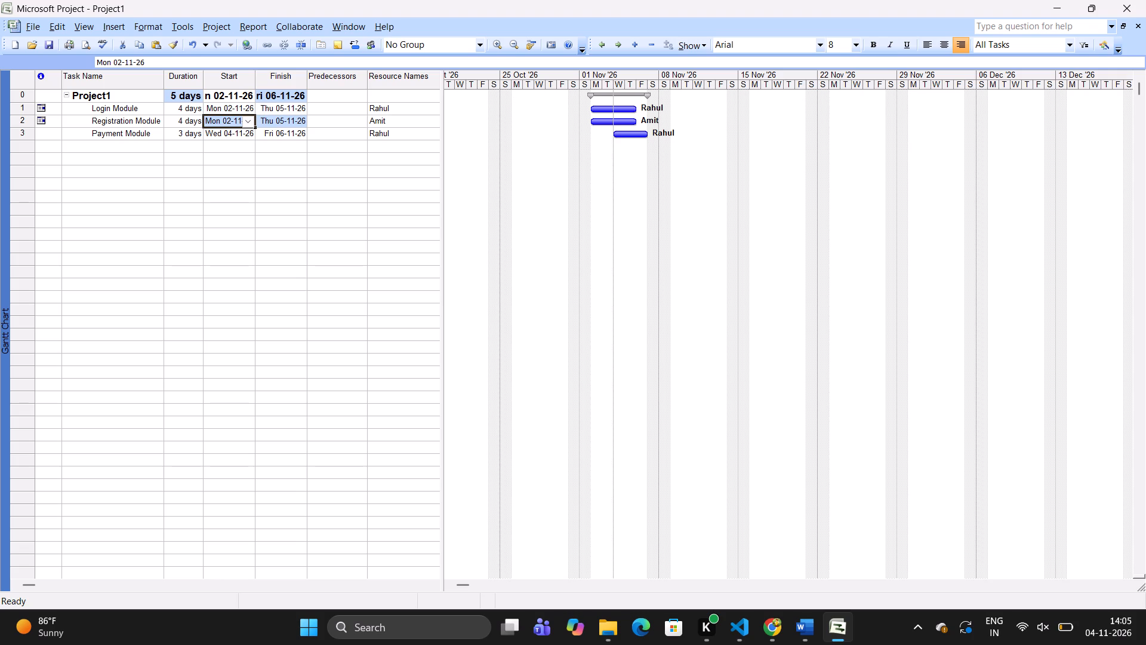
Select the Payment Module task's start date for editing.
click(247, 136)
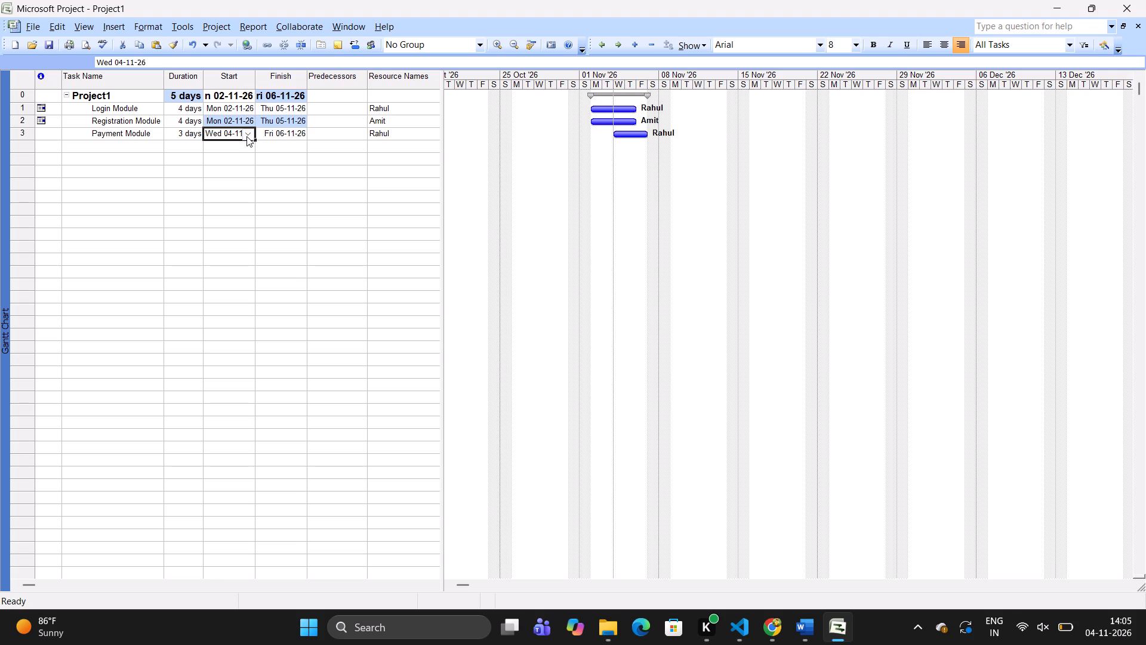